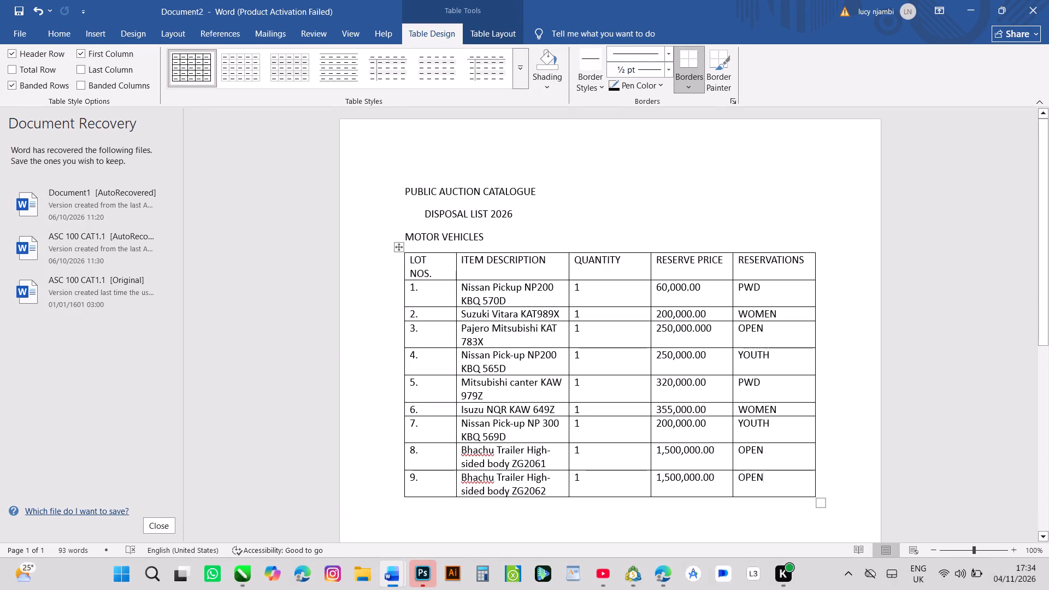
Switch to CorelDRAW and create a landscape A4 document, 297 × 210 mm, in RGB at 300 dpi, named WEDDING INVITATION.
click(246, 569)
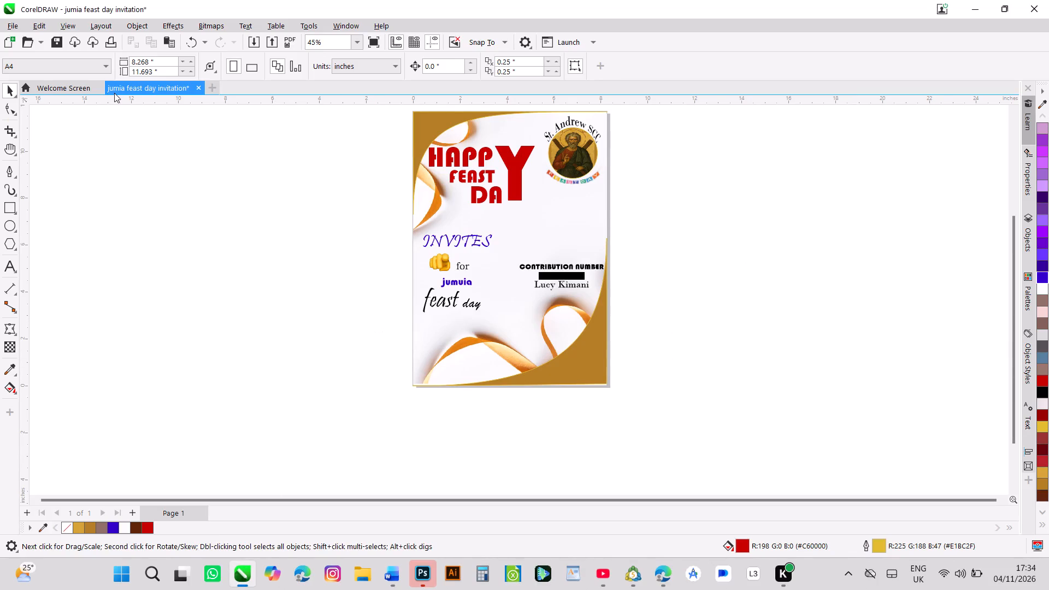
click(7, 24)
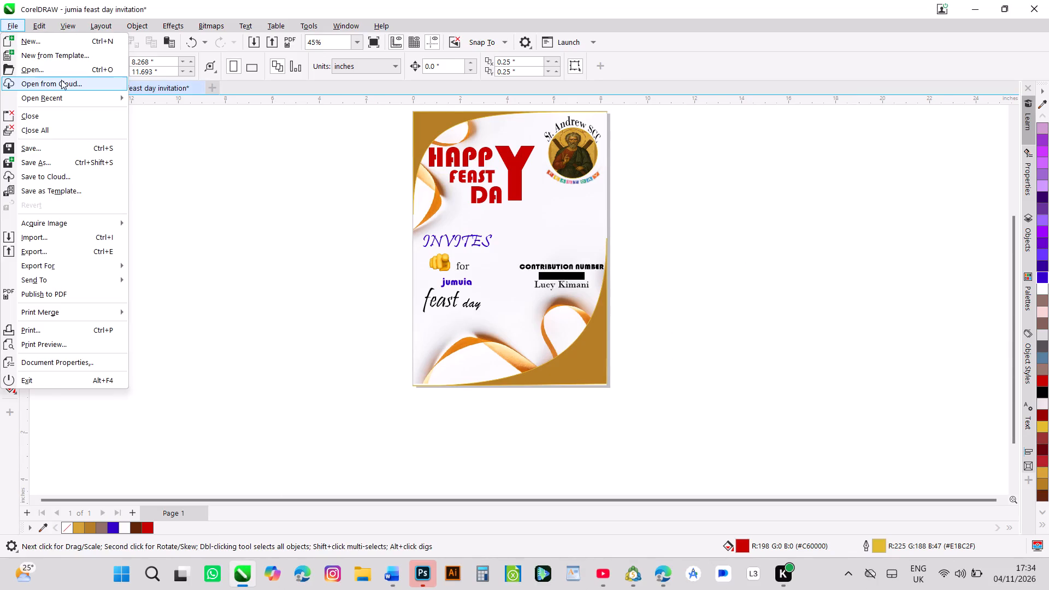
click(62, 44)
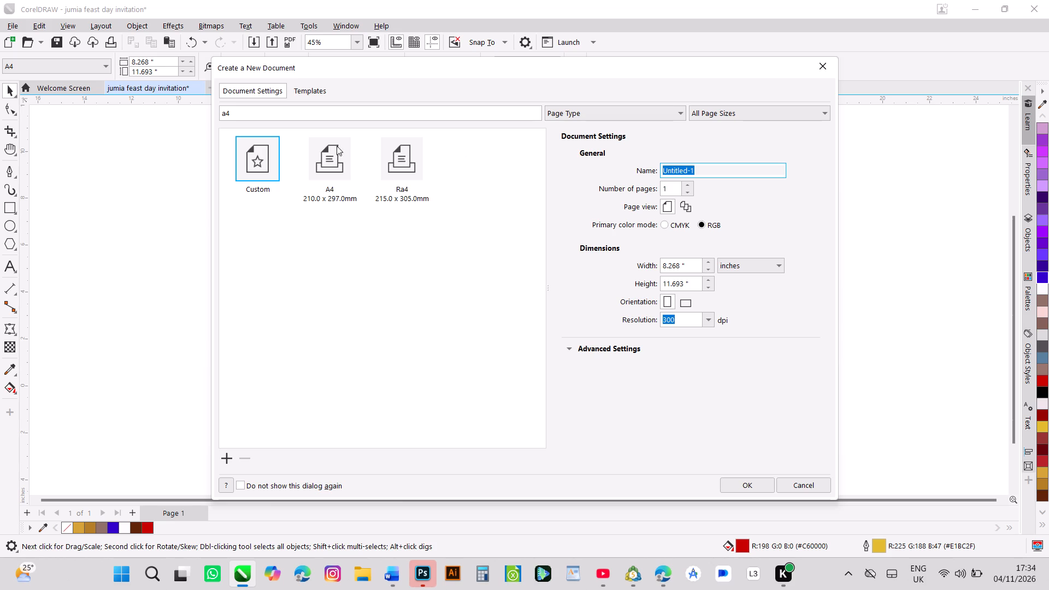
click(331, 143)
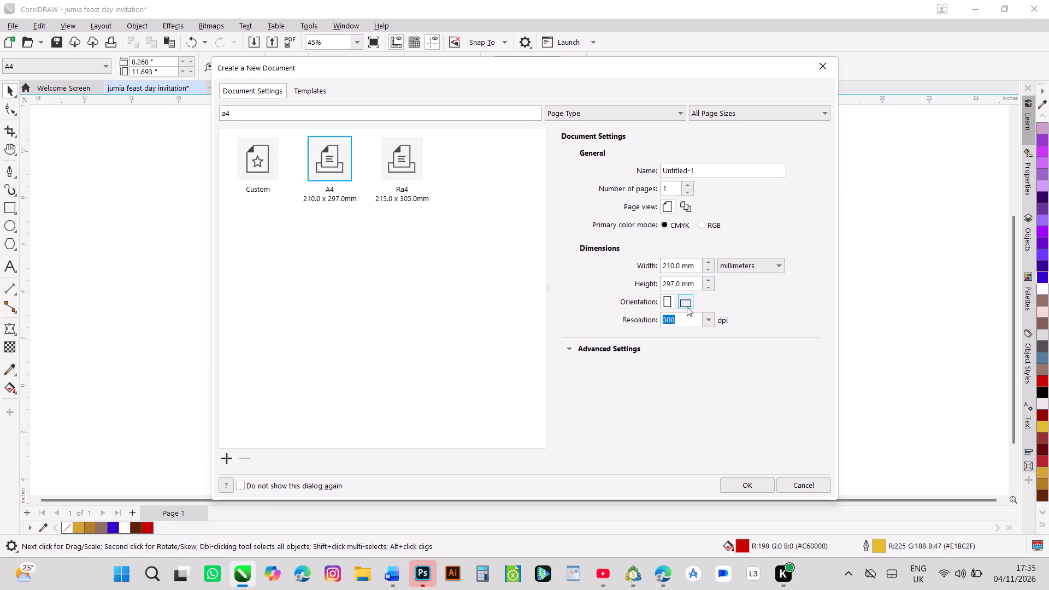
click(687, 305)
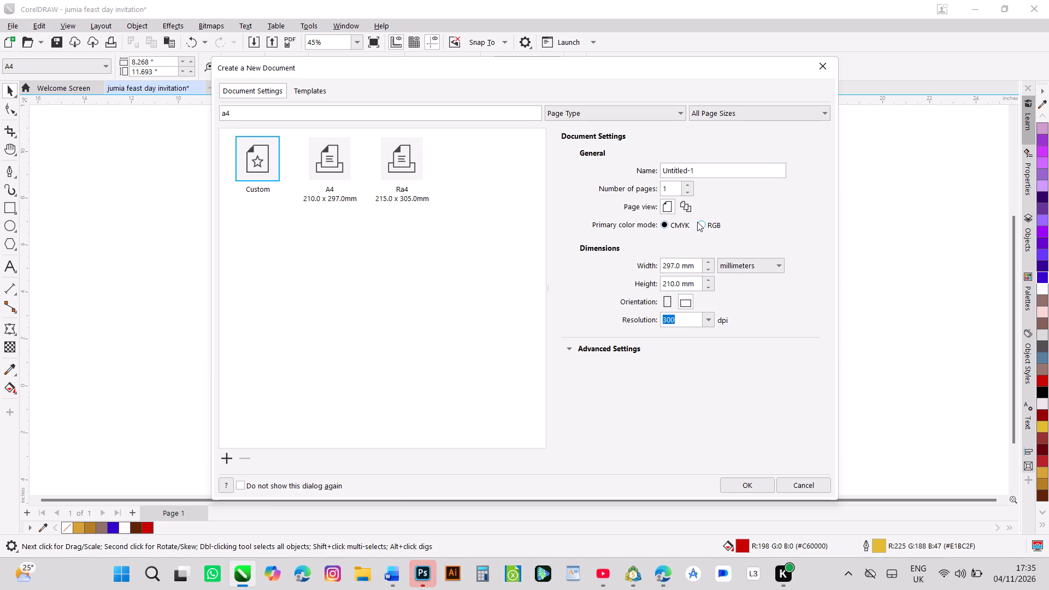
click(699, 222)
drag(717, 168, 646, 162)
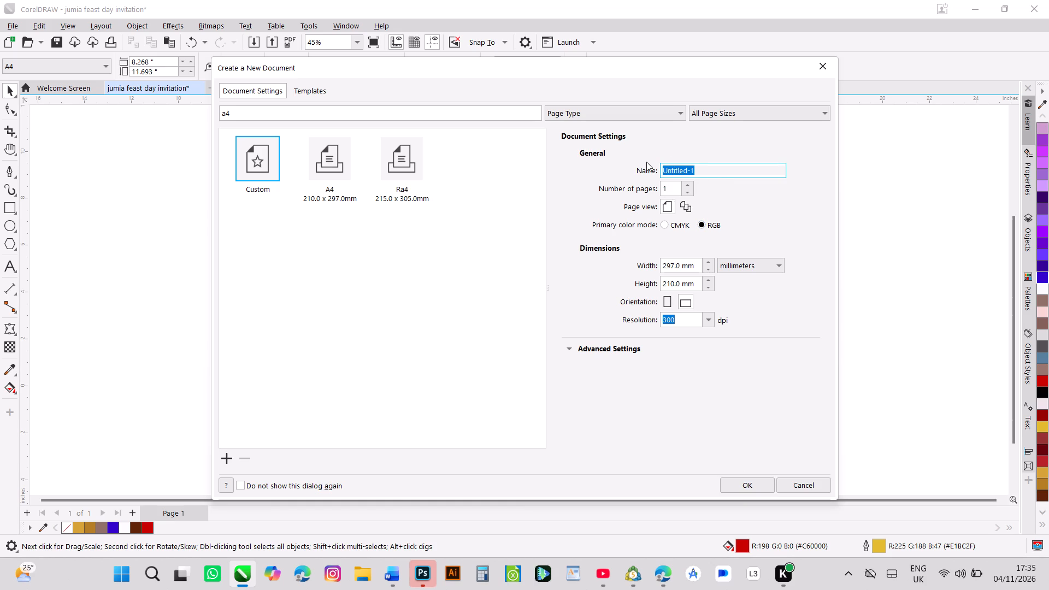
text(WEDD)
text(ING INVITATION)
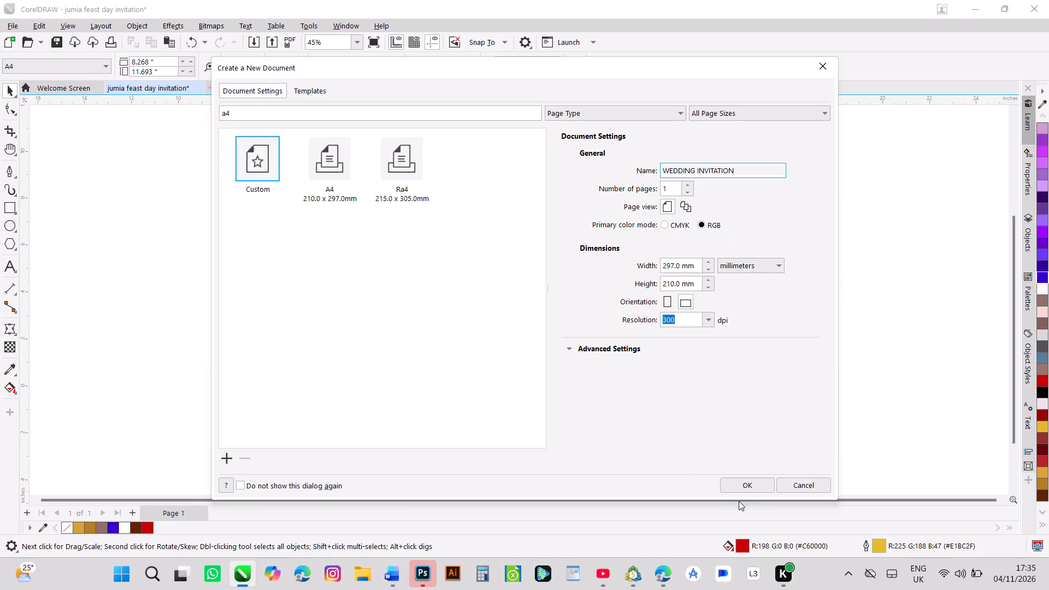
click(740, 487)
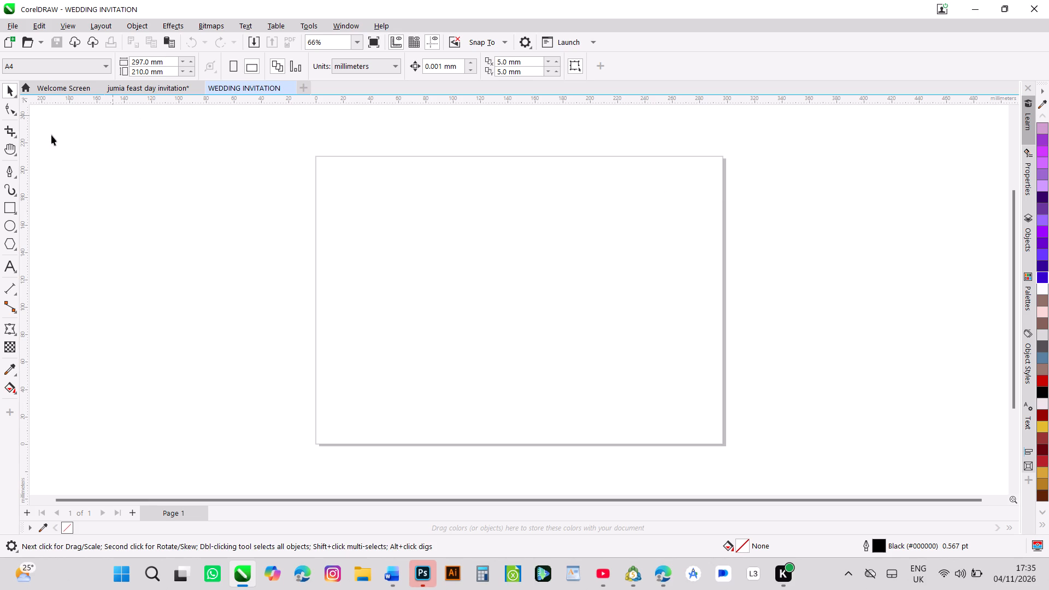
Draw a rectangle about 100 mm wide and 210 mm high along the page's left edge as the first panel.
click(7, 214)
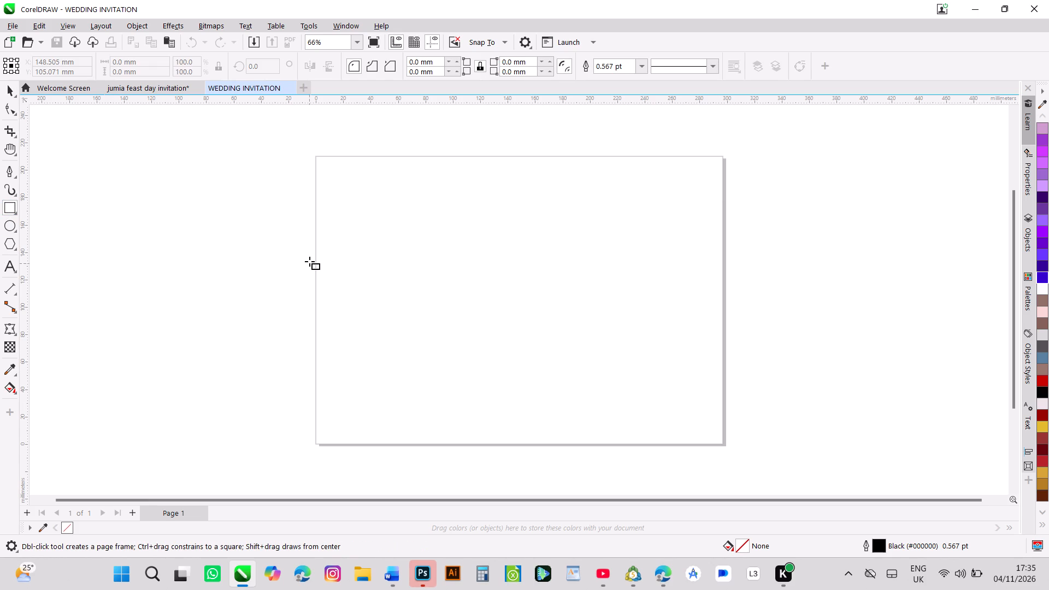
click(315, 157)
drag(315, 160, 392, 208)
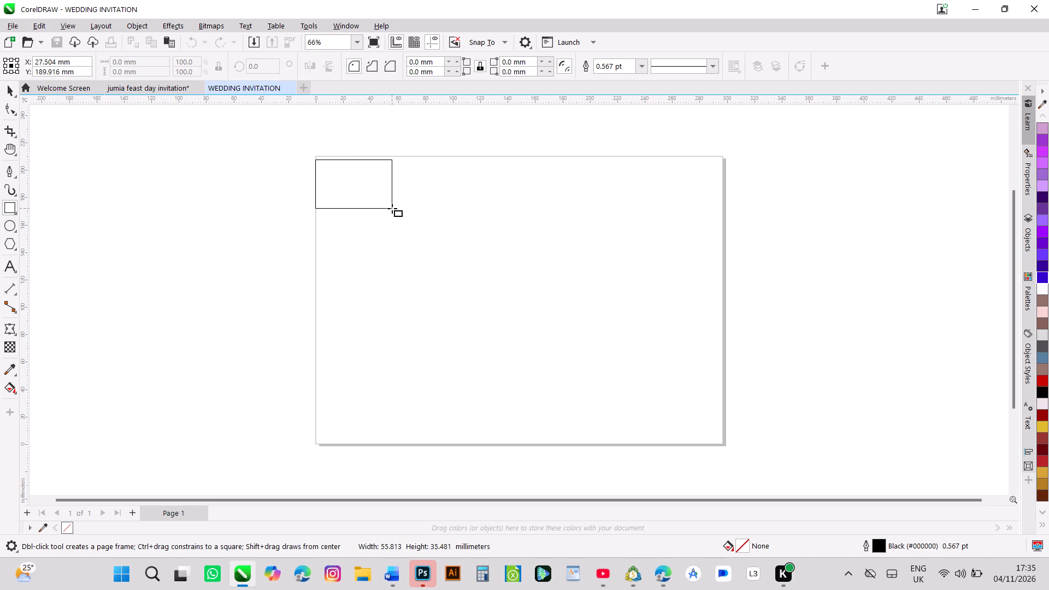
drag(392, 208, 457, 270)
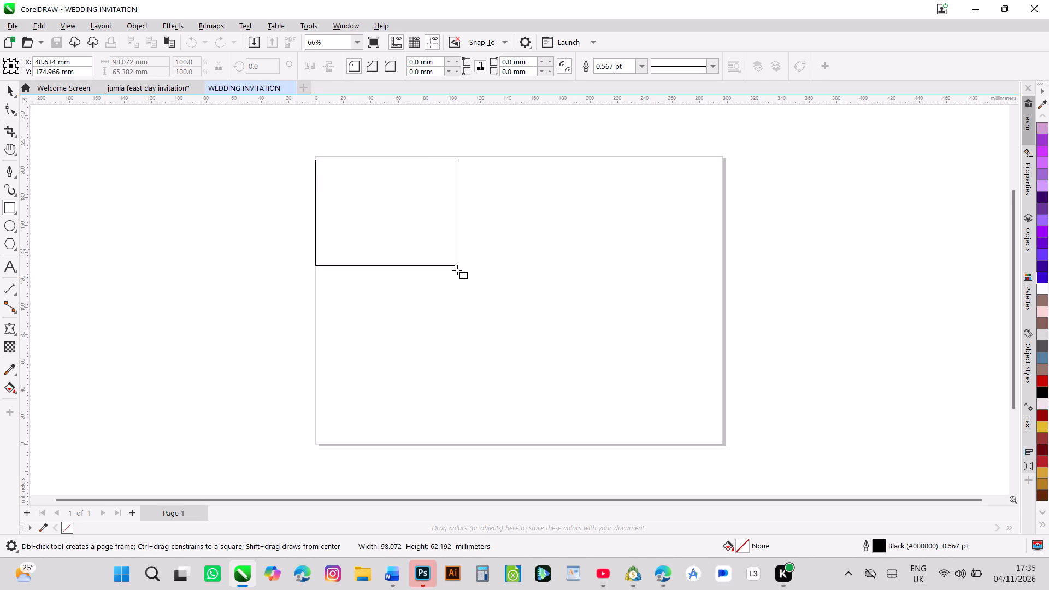
drag(457, 270, 457, 363)
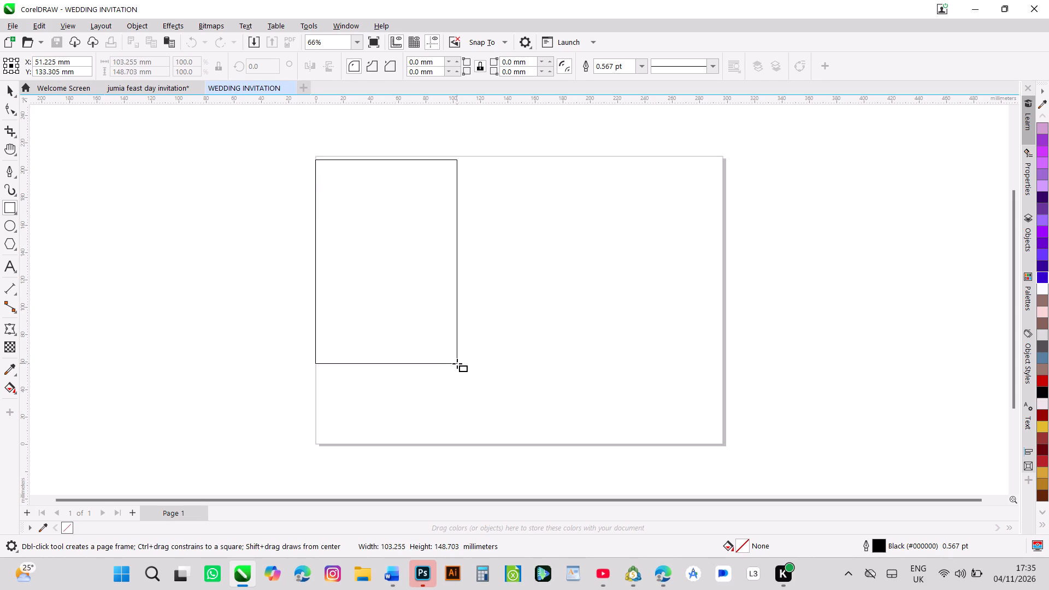
drag(457, 363, 456, 363)
drag(456, 363, 455, 404)
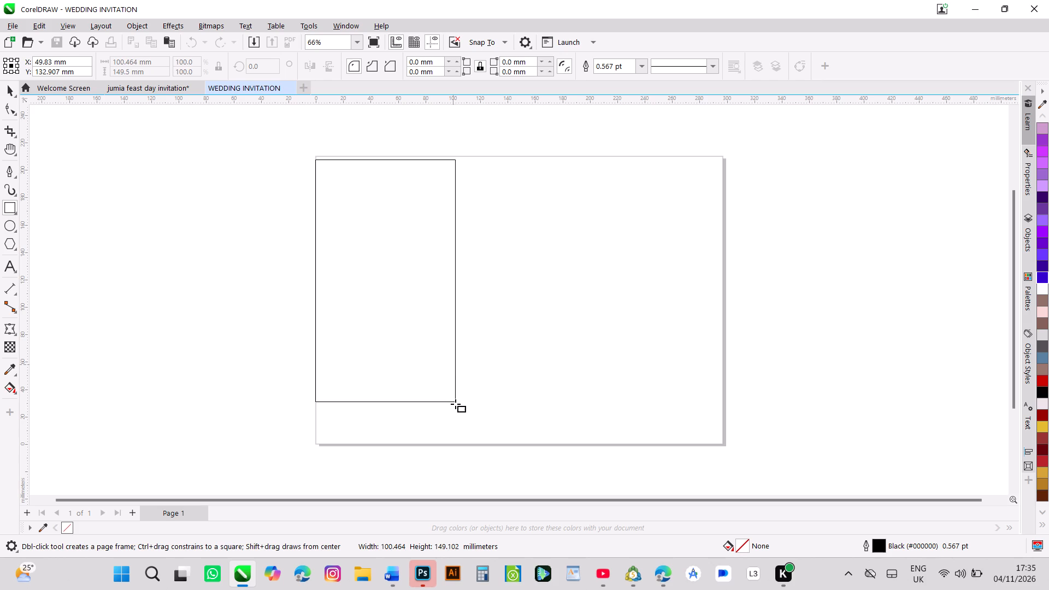
drag(455, 404, 452, 427)
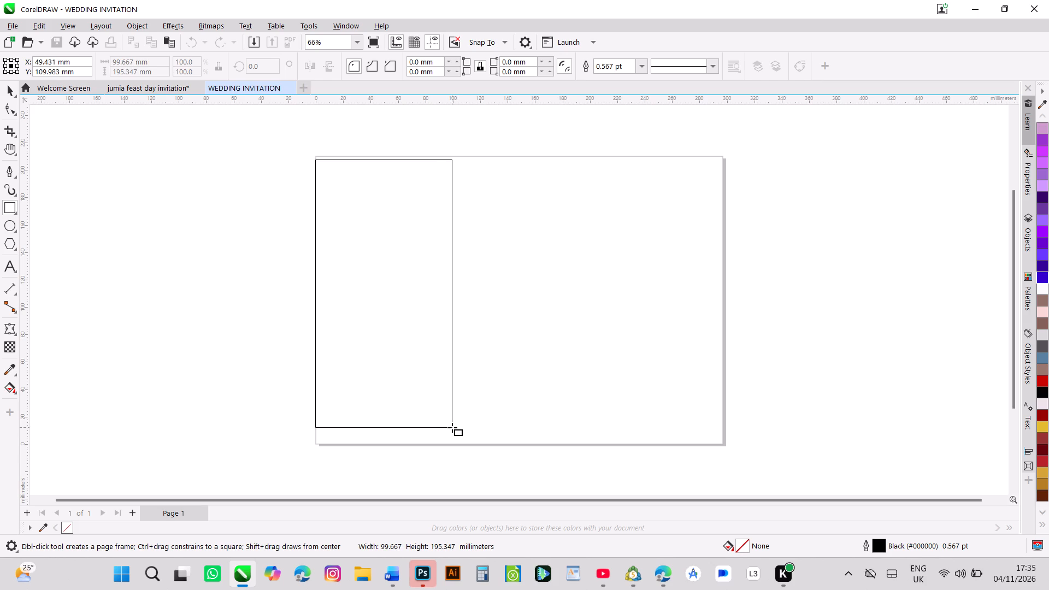
drag(452, 427, 455, 446)
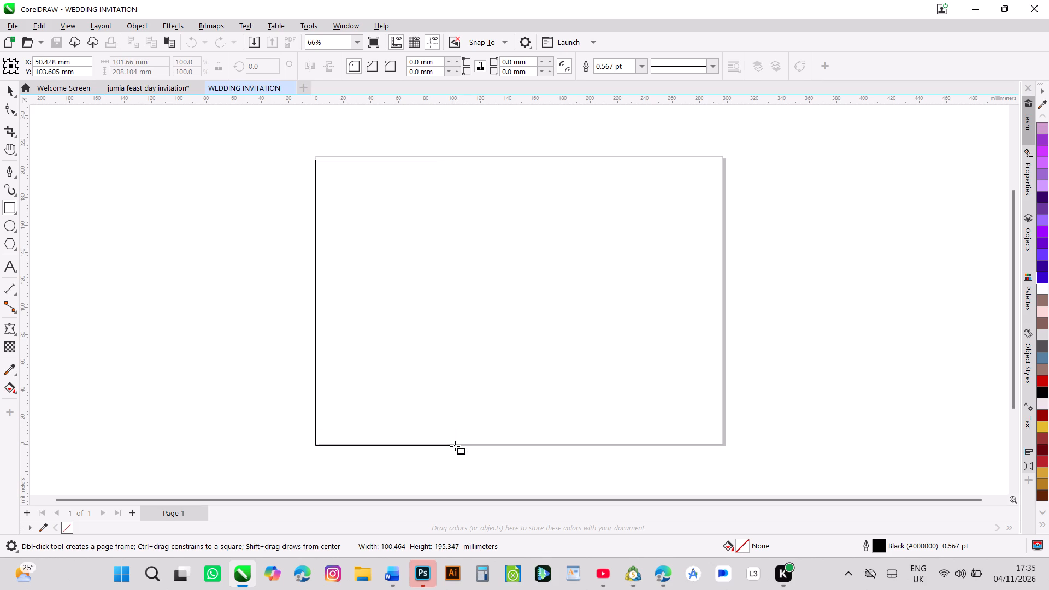
drag(455, 446, 451, 446)
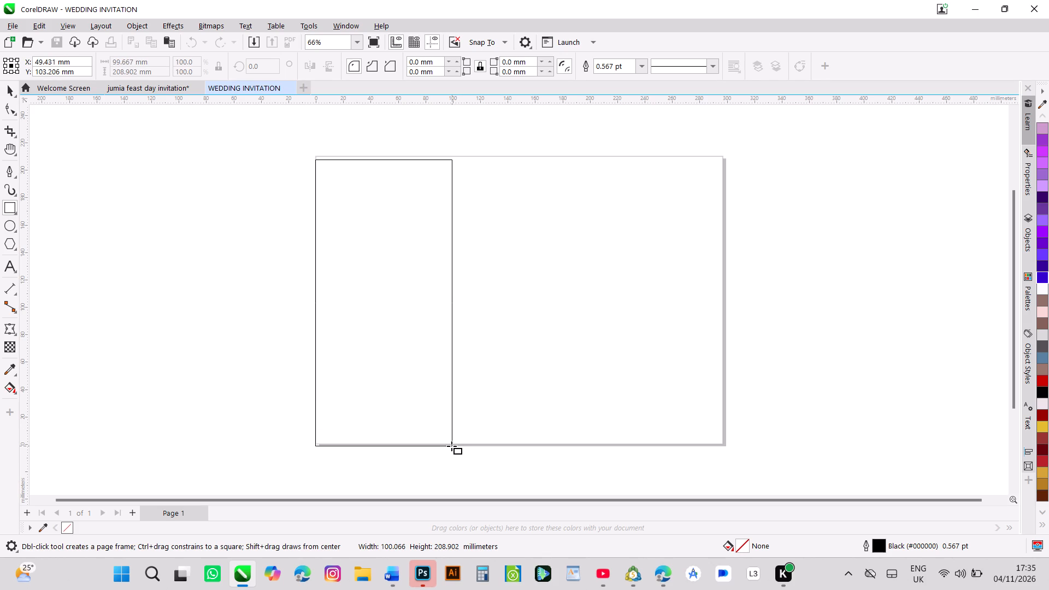
drag(451, 446, 452, 446)
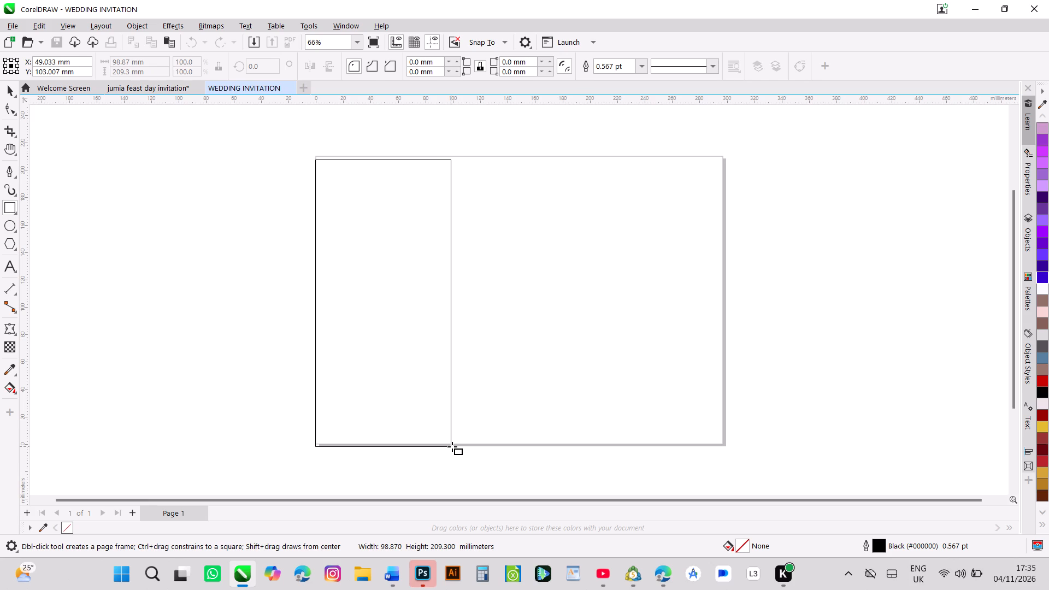
drag(452, 446, 452, 447)
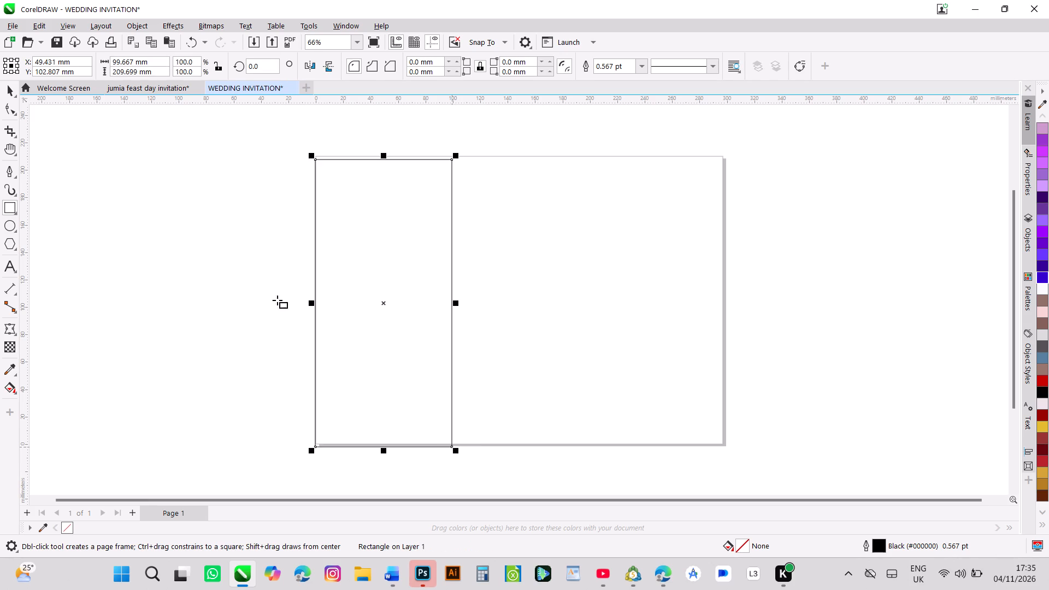
Duplicate the rectangle twice, placing the copies edge to edge across the page to form three equal panels.
click(13, 96)
drag(392, 275, 456, 281)
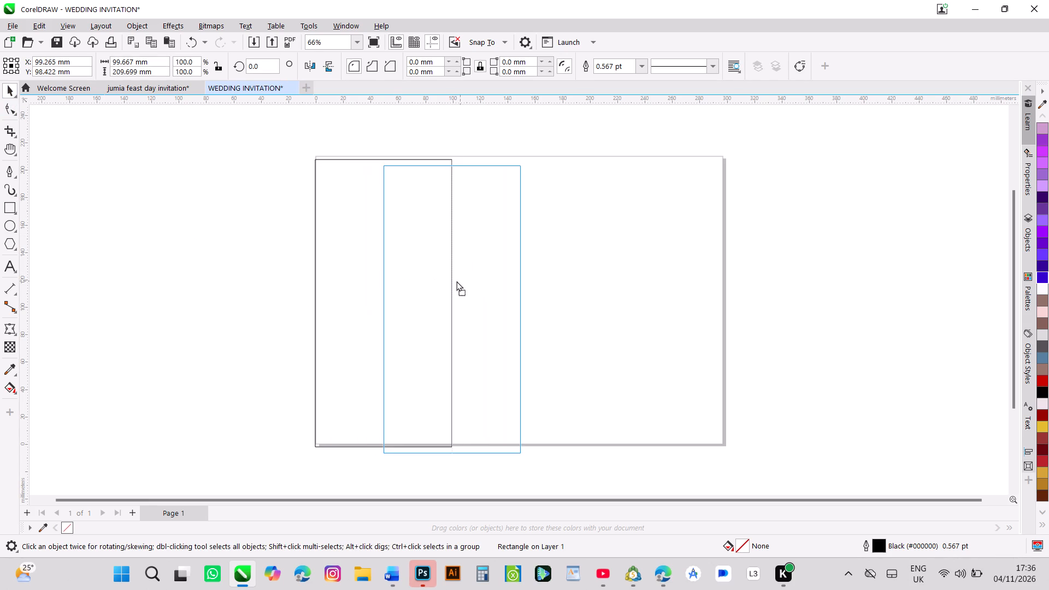
drag(456, 281, 503, 270)
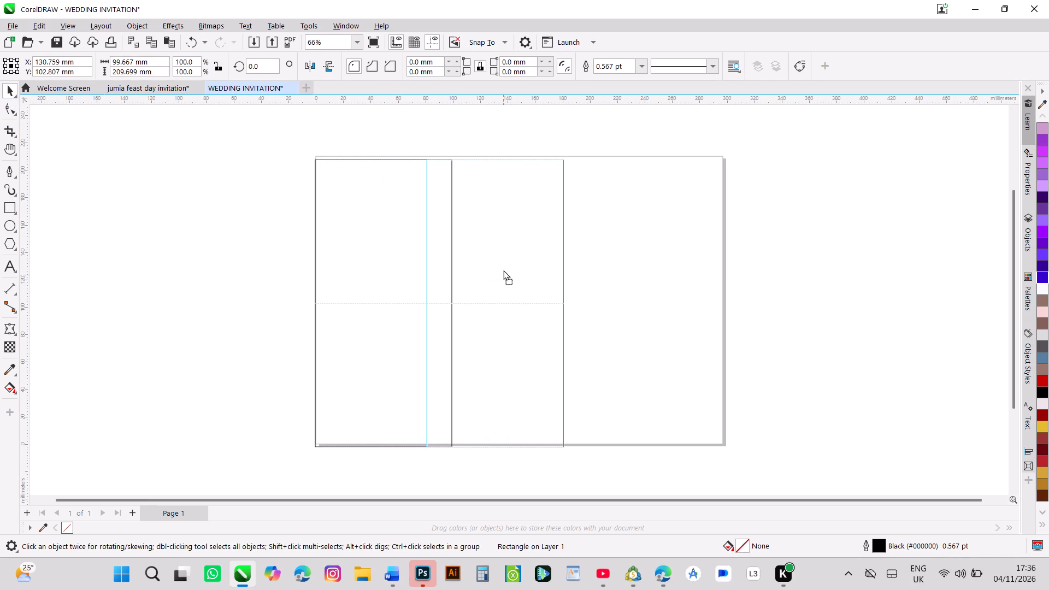
drag(503, 270, 527, 273)
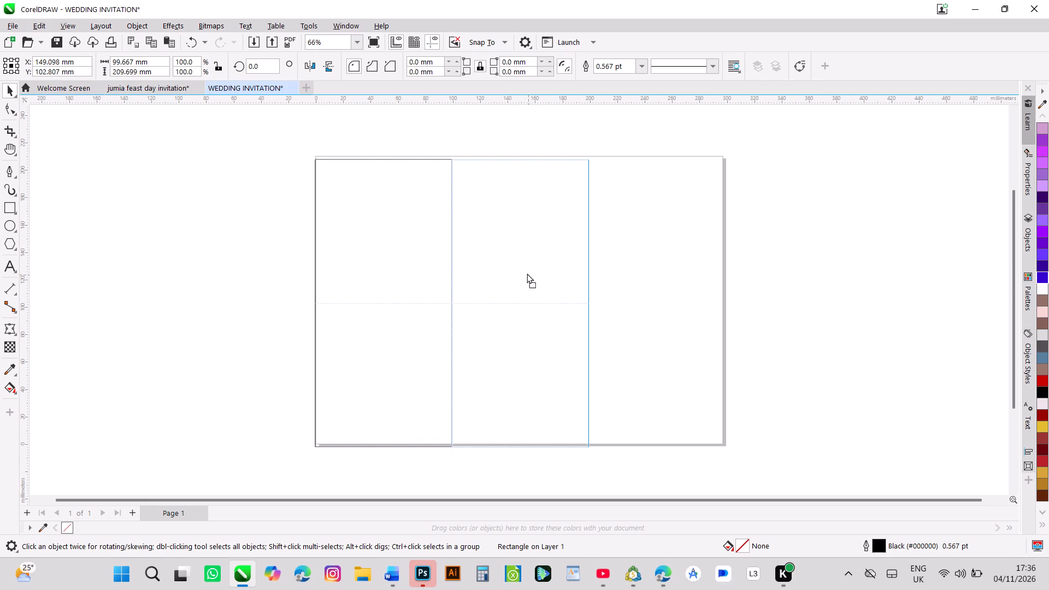
drag(527, 273, 527, 273)
right_click(527, 273)
drag(527, 273, 620, 272)
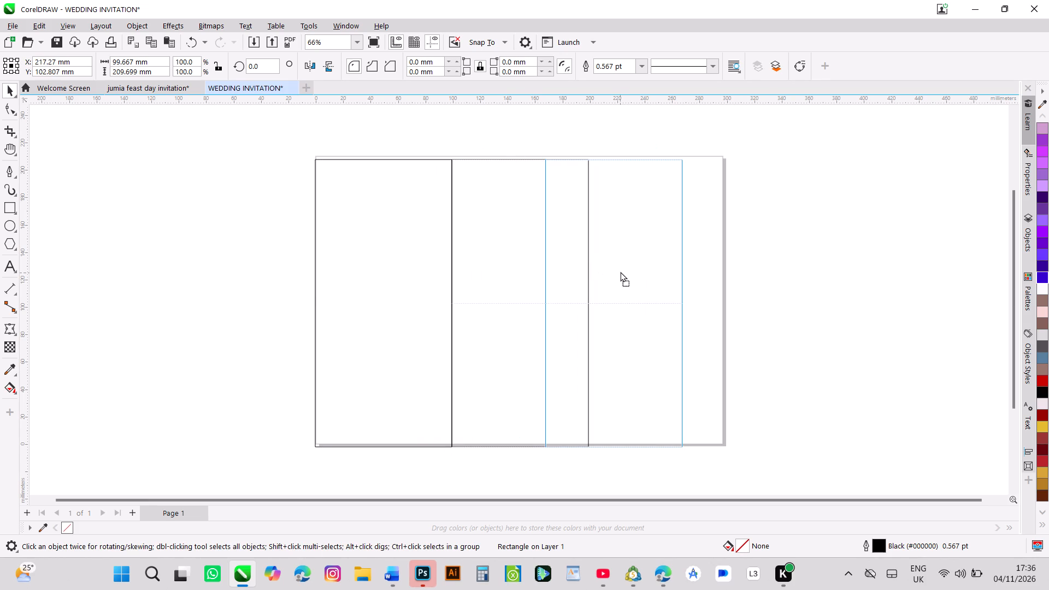
drag(620, 272, 662, 269)
right_click(662, 269)
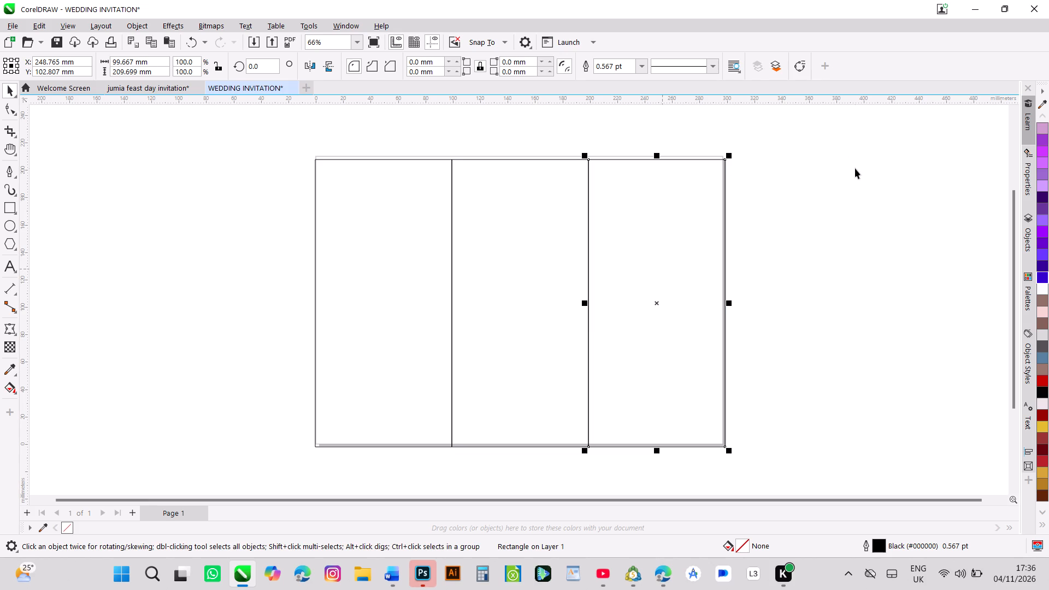
click(855, 169)
Stretch the first and middle panels upward to just past the page's top edge, each about 212.6 mm high.
click(443, 211)
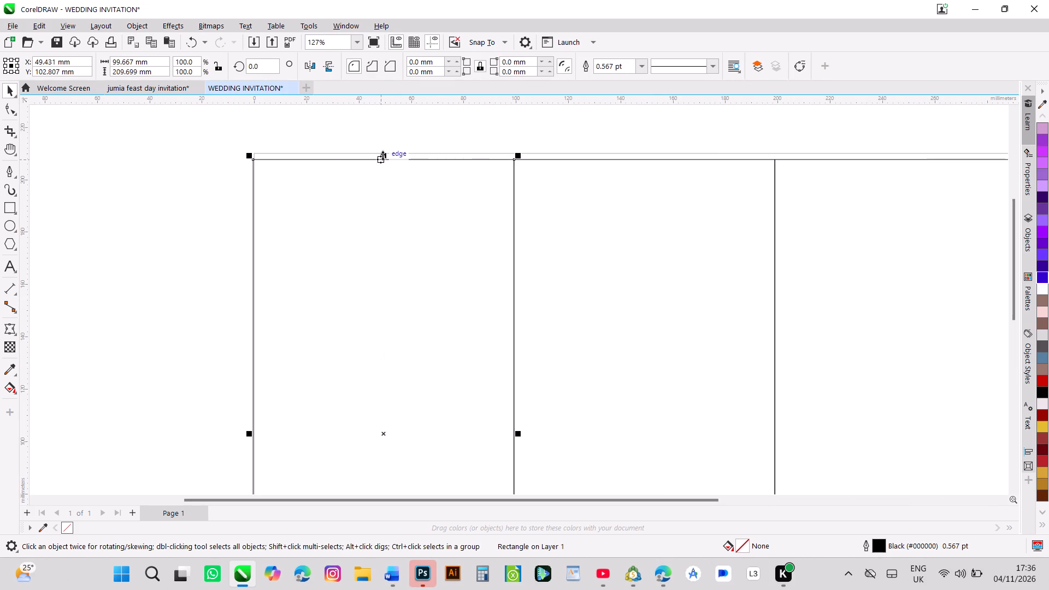
drag(382, 155, 384, 148)
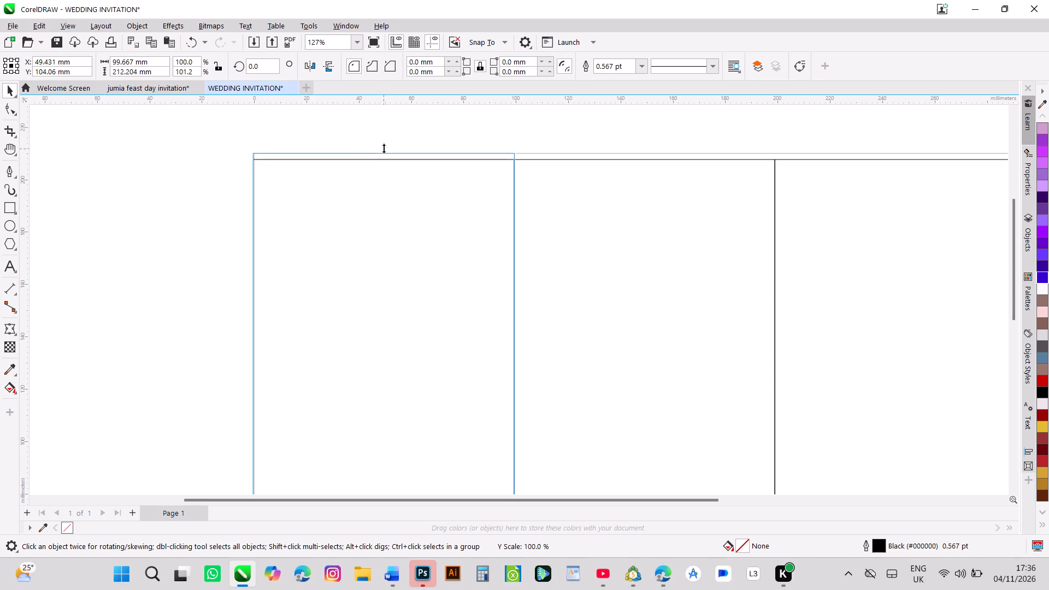
drag(384, 148, 385, 147)
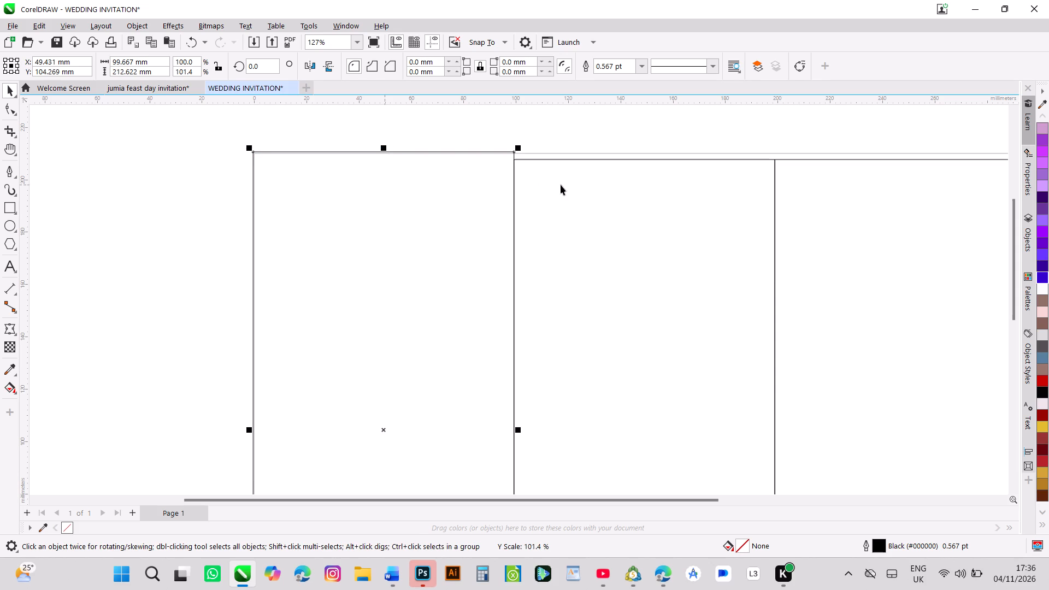
click(597, 157)
click(609, 162)
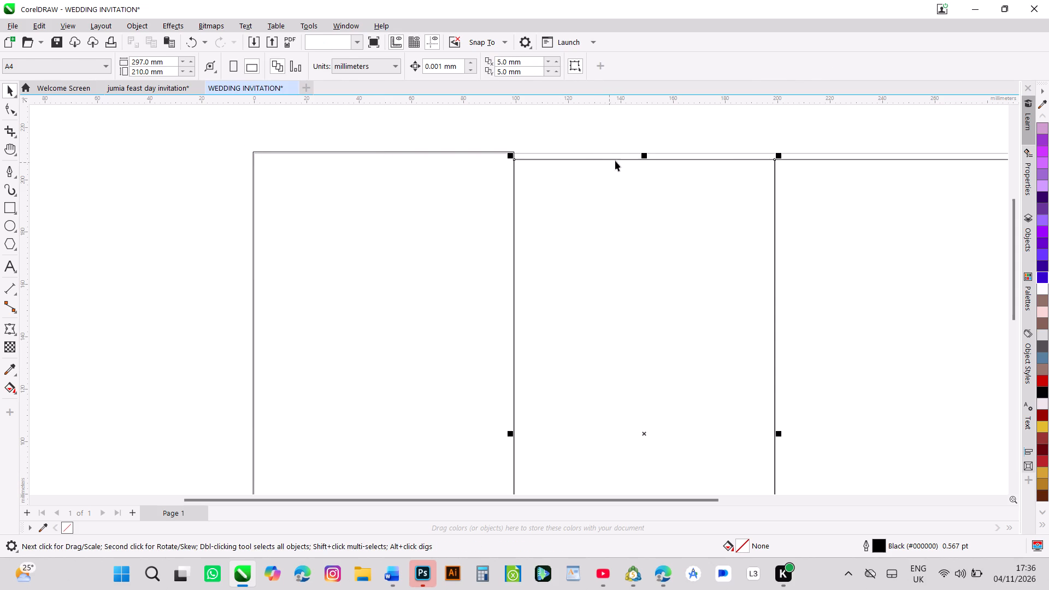
drag(646, 155, 646, 148)
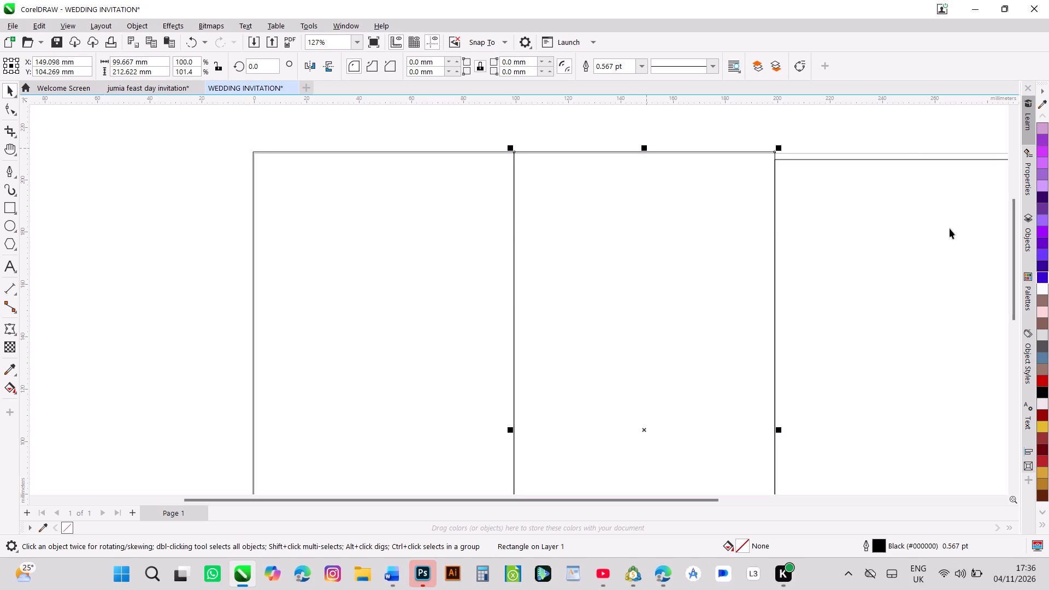
Stretch the third panel upward to align with the other two panels' top edges, about 212.6 mm high.
click(950, 228)
drag(909, 154, 909, 153)
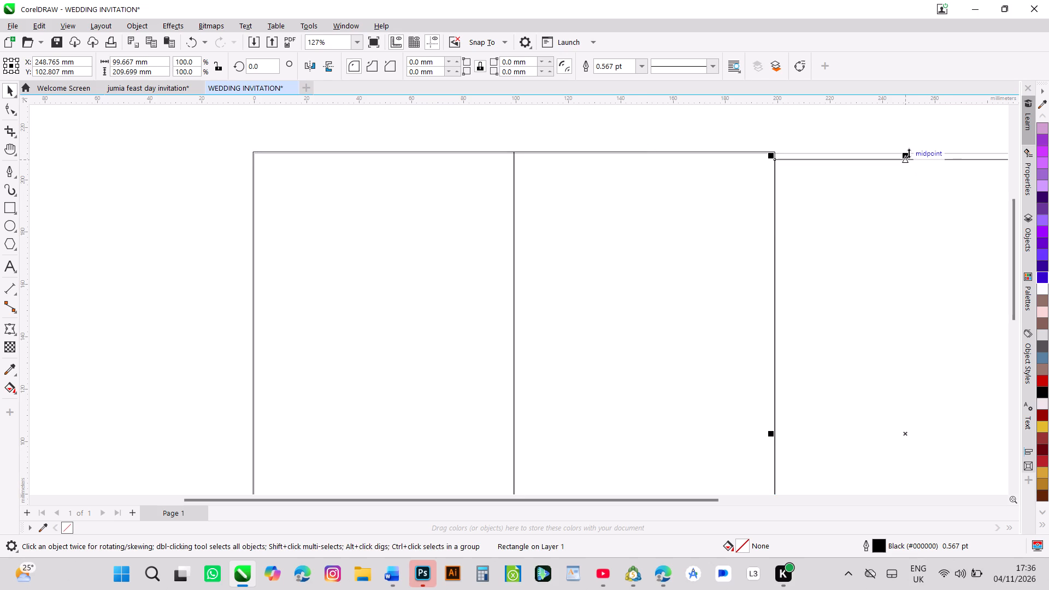
drag(909, 153, 905, 147)
click(241, 115)
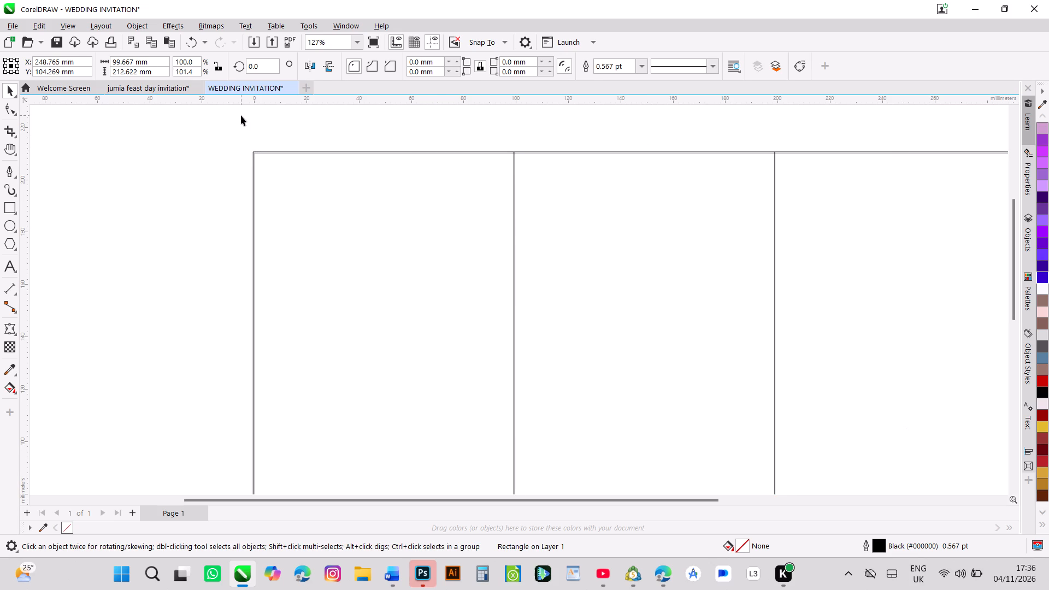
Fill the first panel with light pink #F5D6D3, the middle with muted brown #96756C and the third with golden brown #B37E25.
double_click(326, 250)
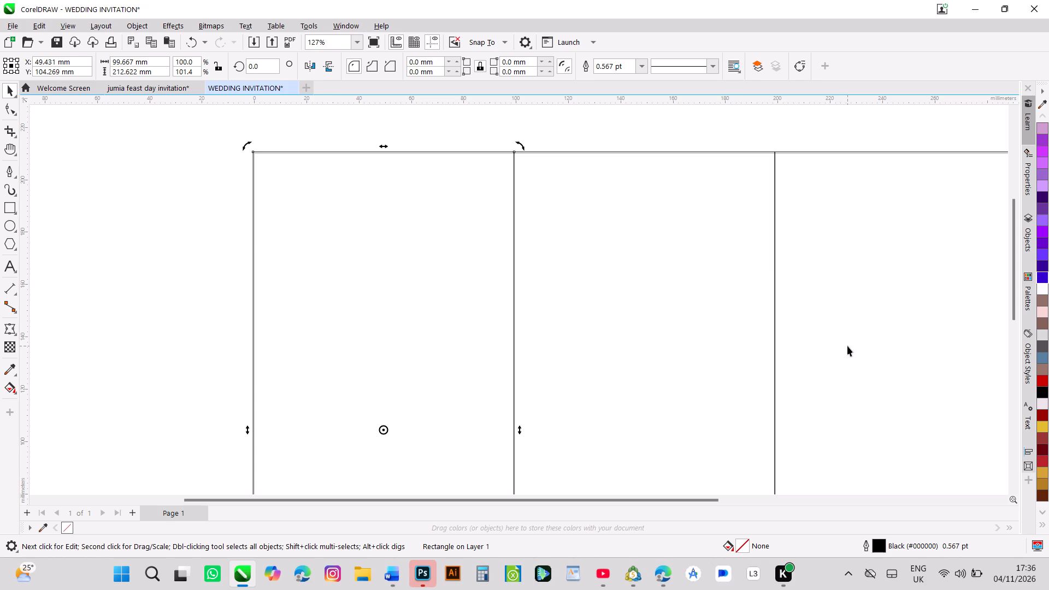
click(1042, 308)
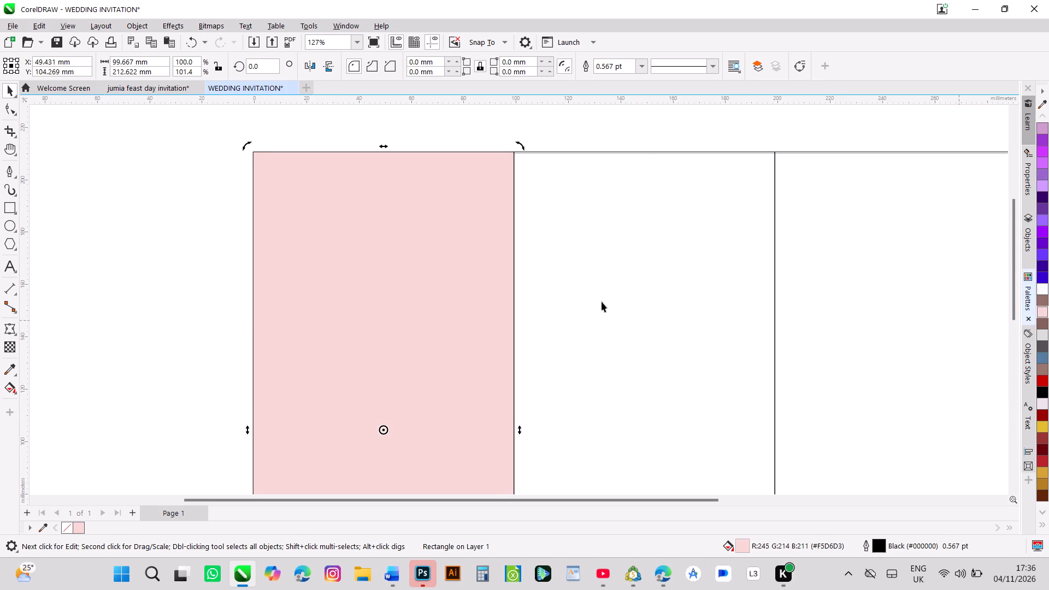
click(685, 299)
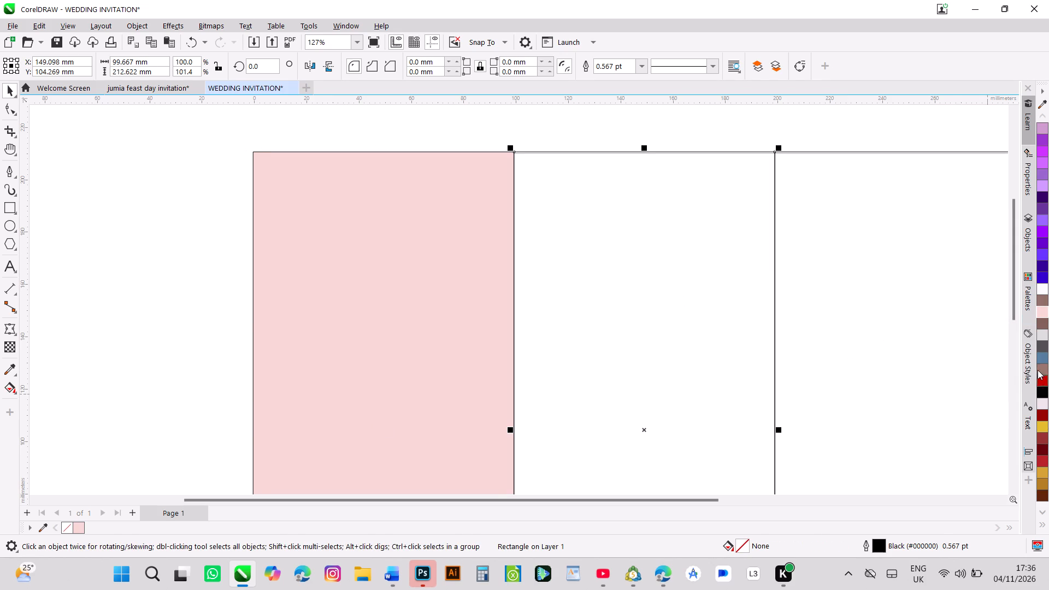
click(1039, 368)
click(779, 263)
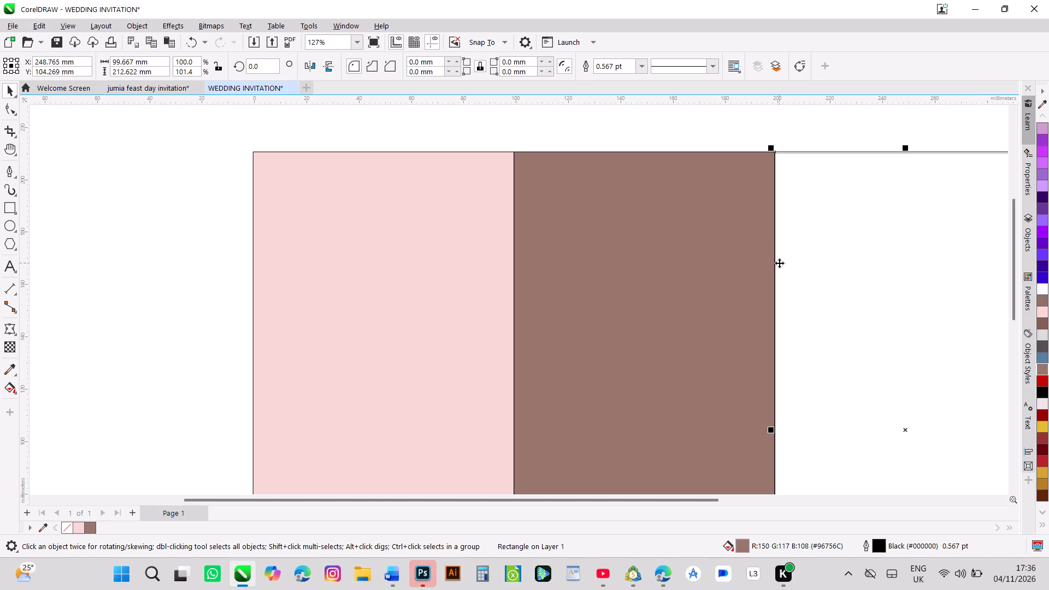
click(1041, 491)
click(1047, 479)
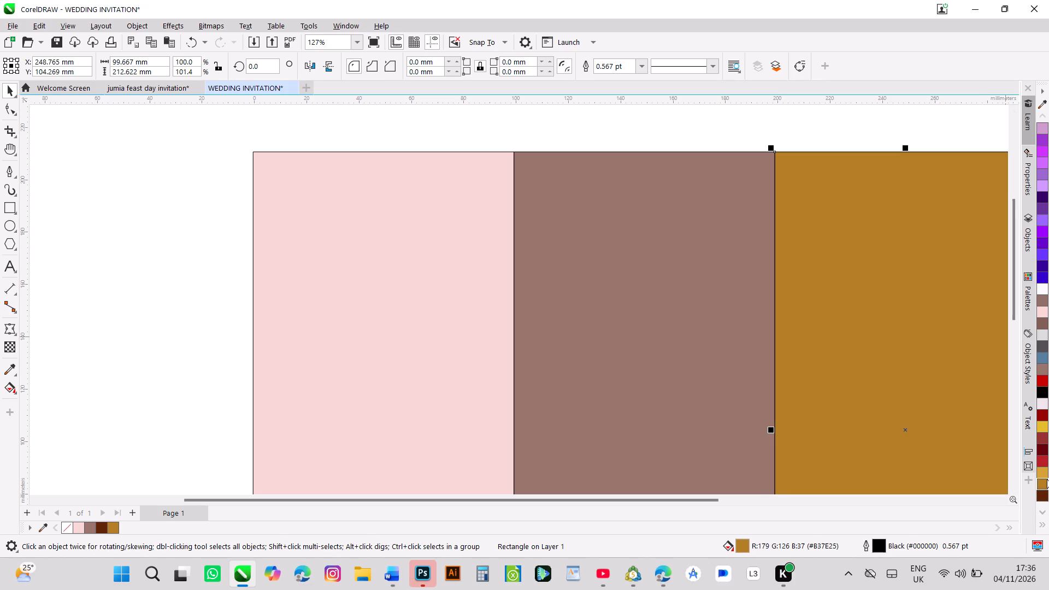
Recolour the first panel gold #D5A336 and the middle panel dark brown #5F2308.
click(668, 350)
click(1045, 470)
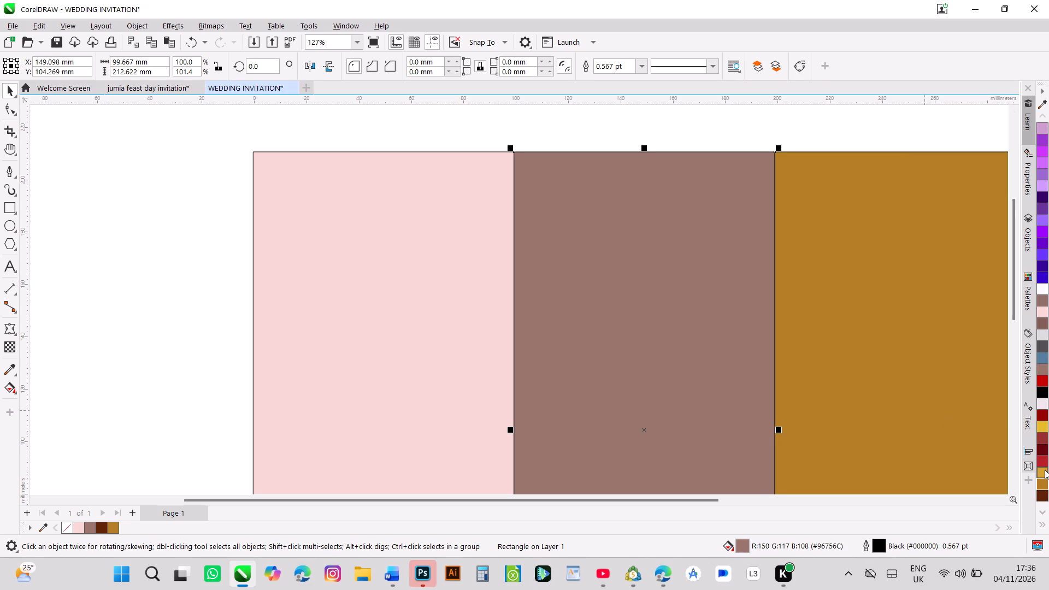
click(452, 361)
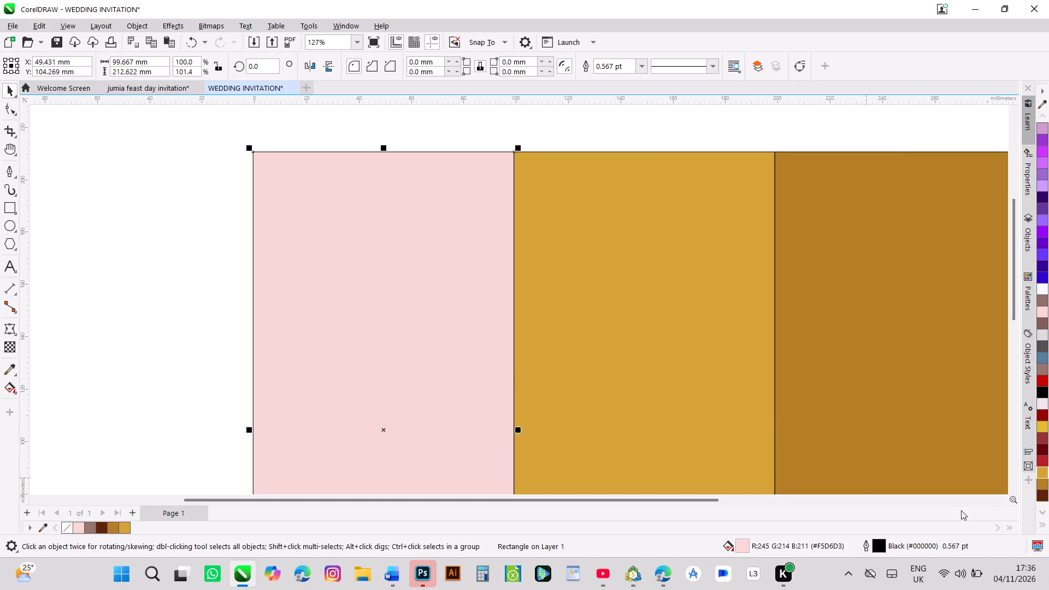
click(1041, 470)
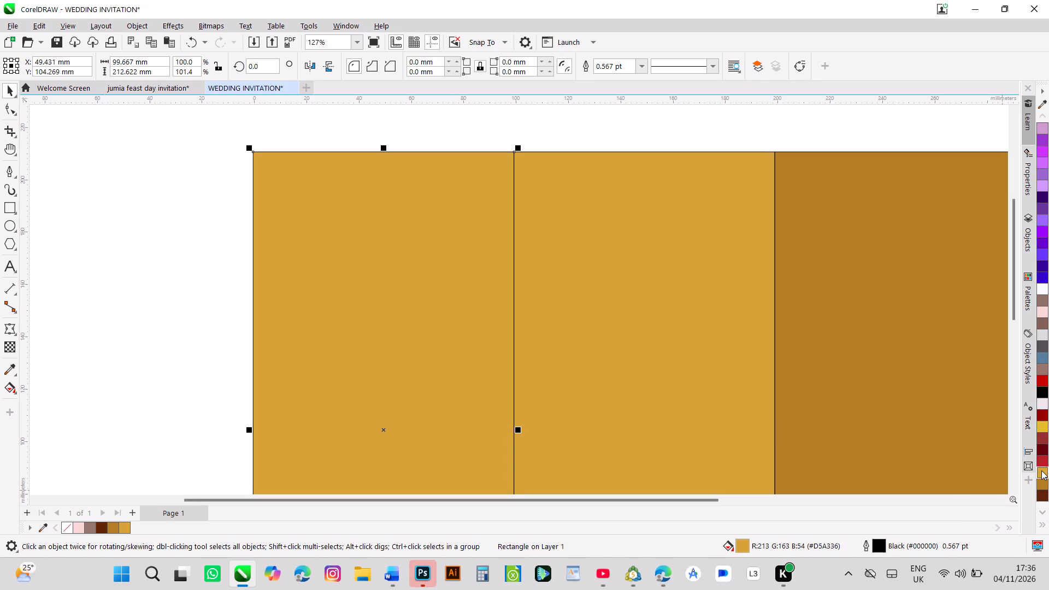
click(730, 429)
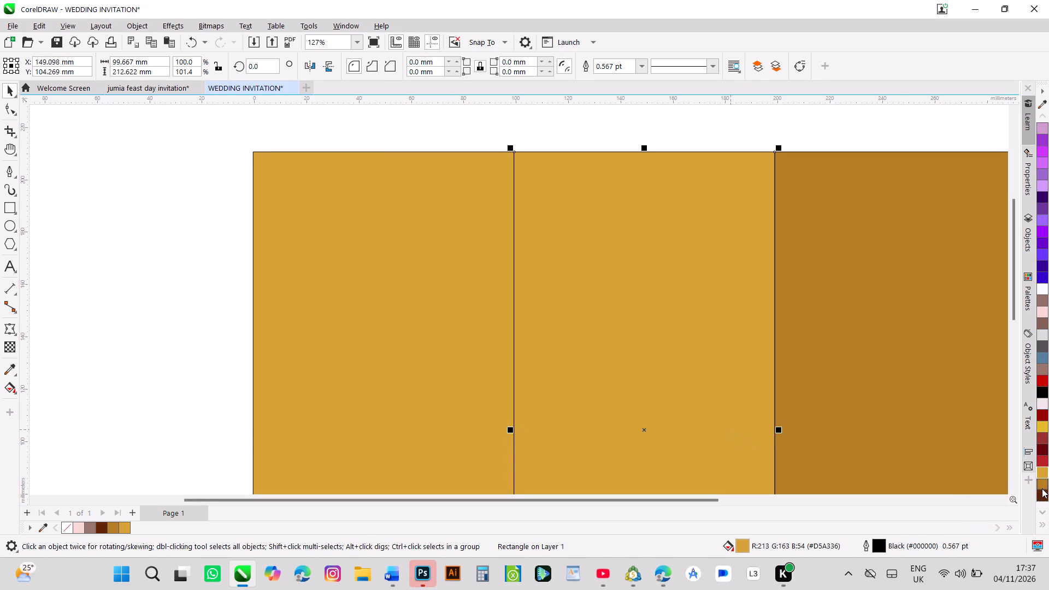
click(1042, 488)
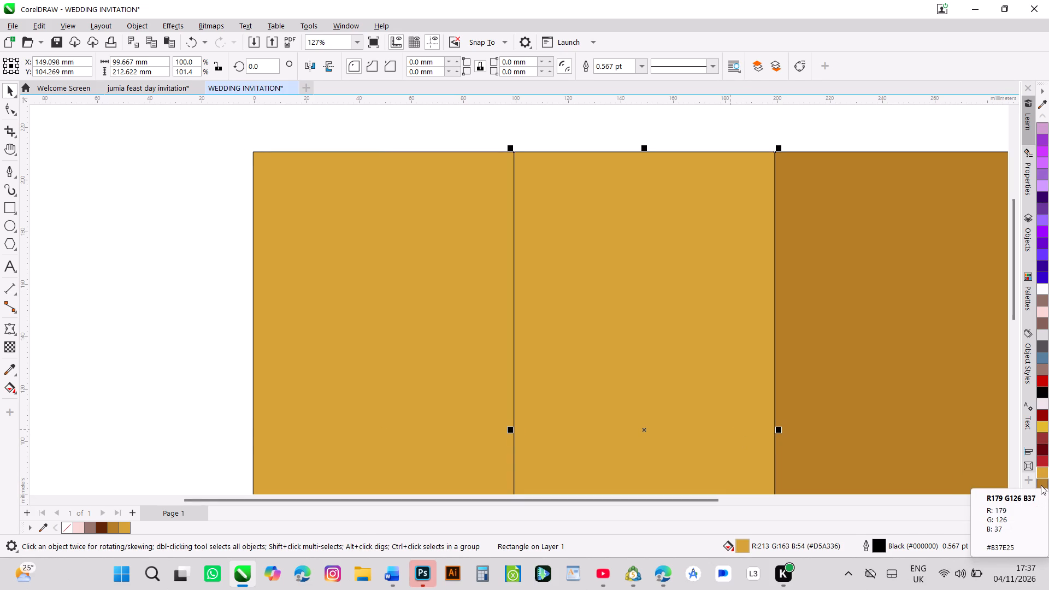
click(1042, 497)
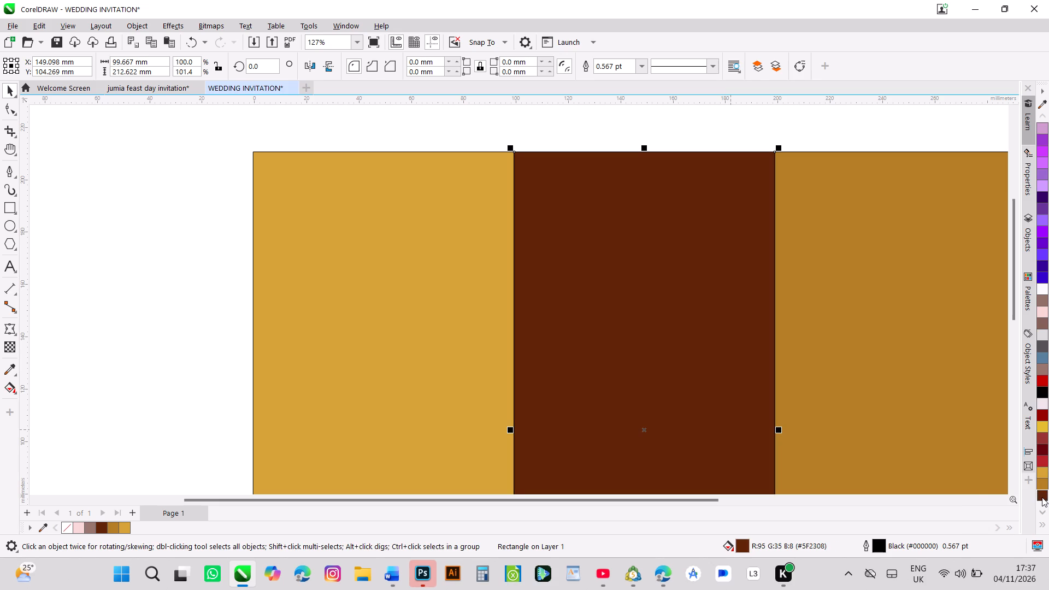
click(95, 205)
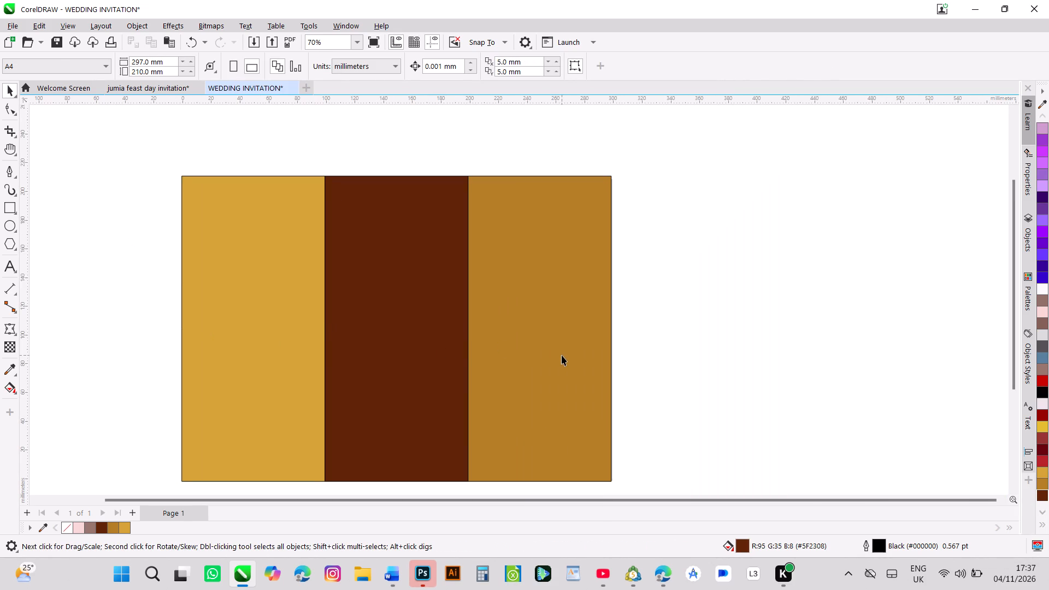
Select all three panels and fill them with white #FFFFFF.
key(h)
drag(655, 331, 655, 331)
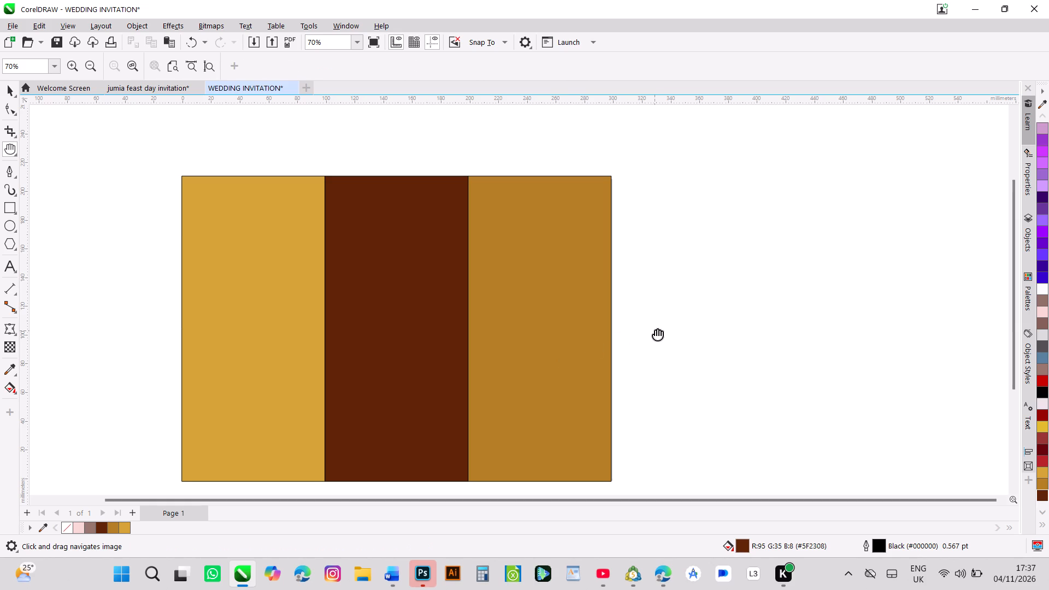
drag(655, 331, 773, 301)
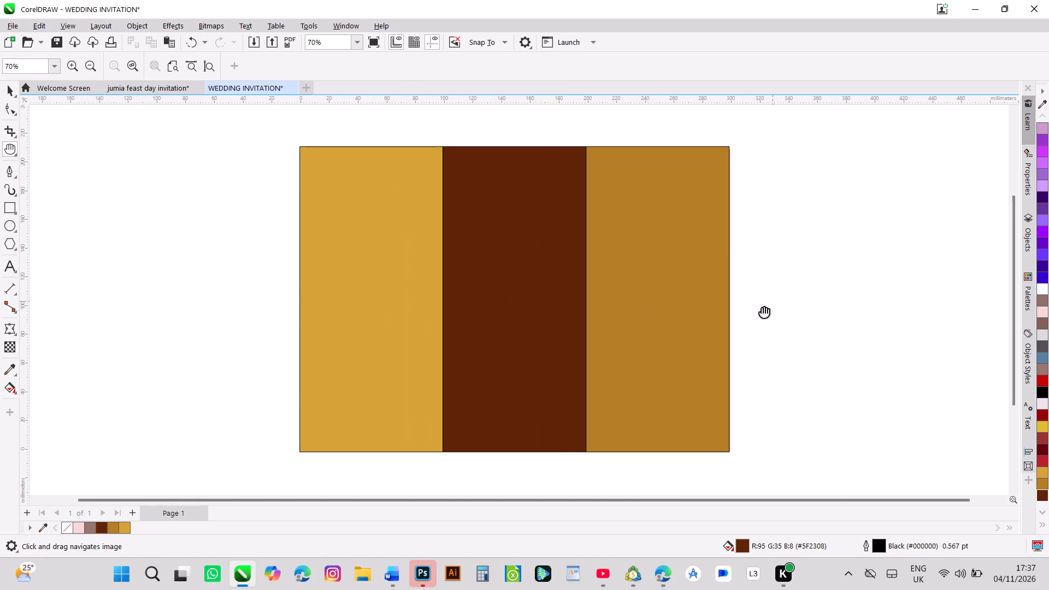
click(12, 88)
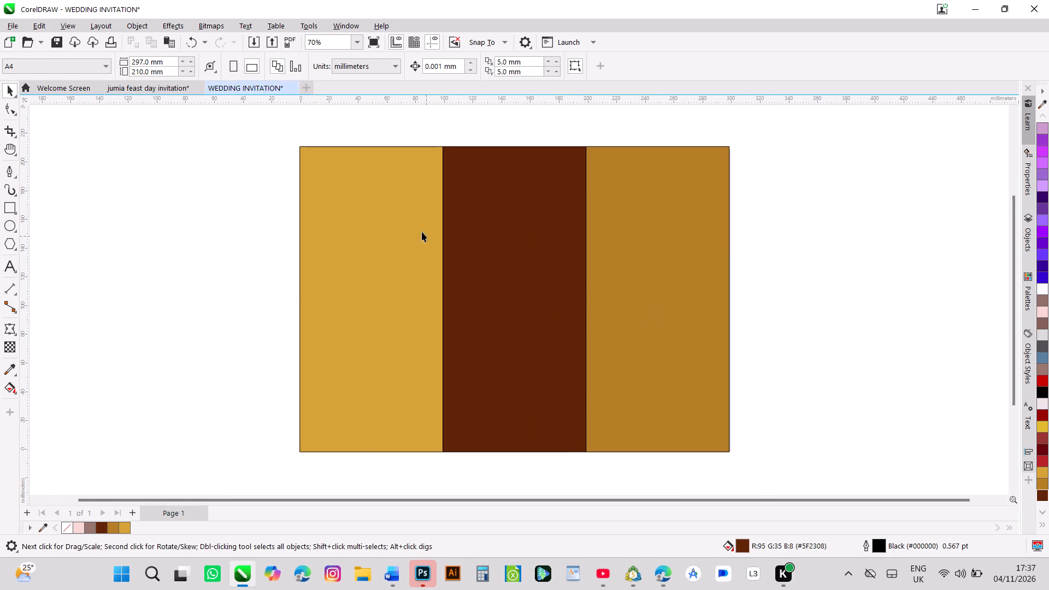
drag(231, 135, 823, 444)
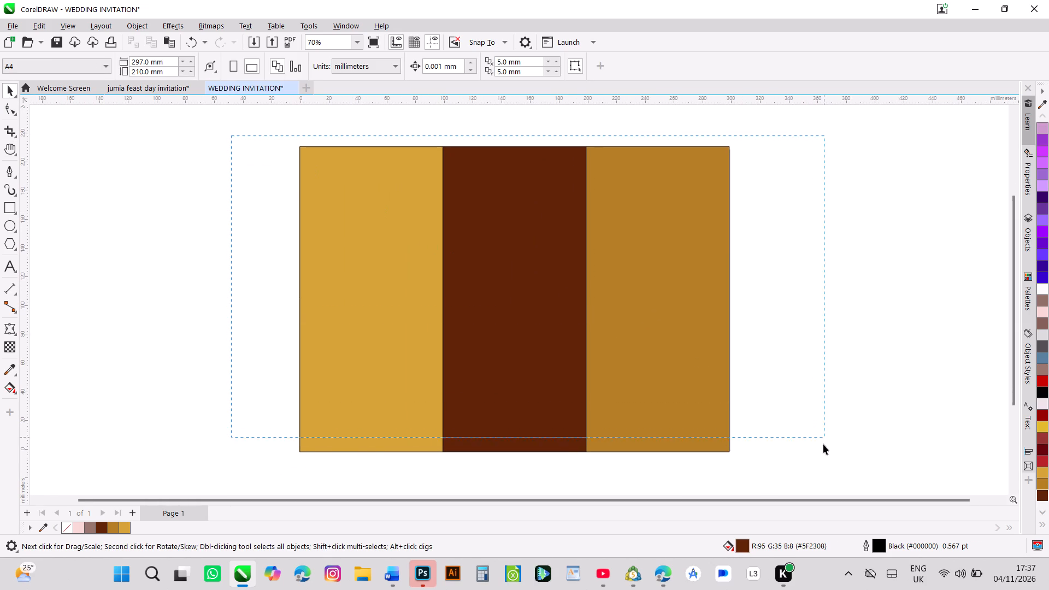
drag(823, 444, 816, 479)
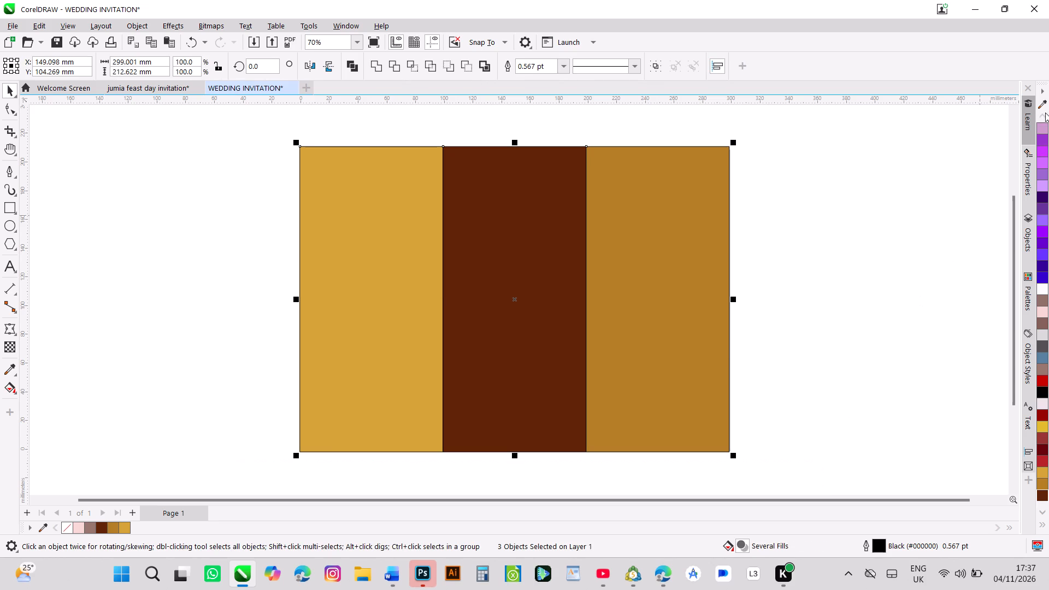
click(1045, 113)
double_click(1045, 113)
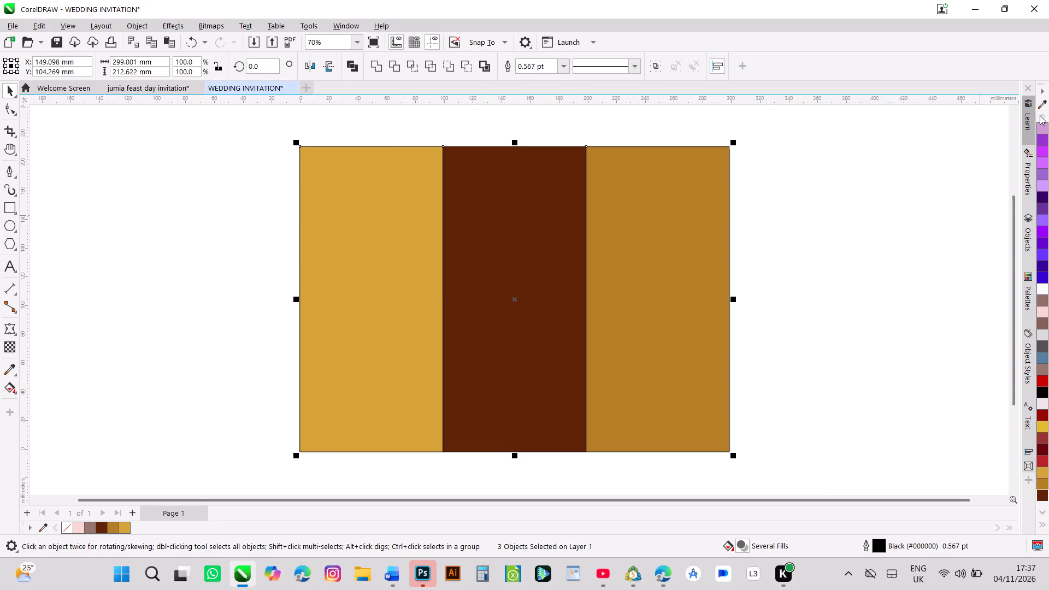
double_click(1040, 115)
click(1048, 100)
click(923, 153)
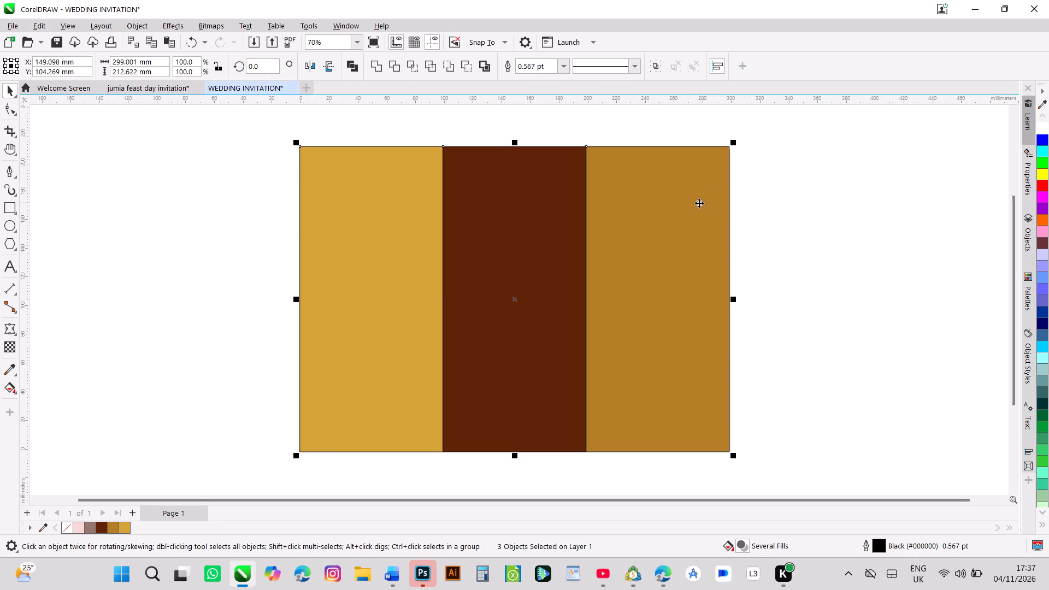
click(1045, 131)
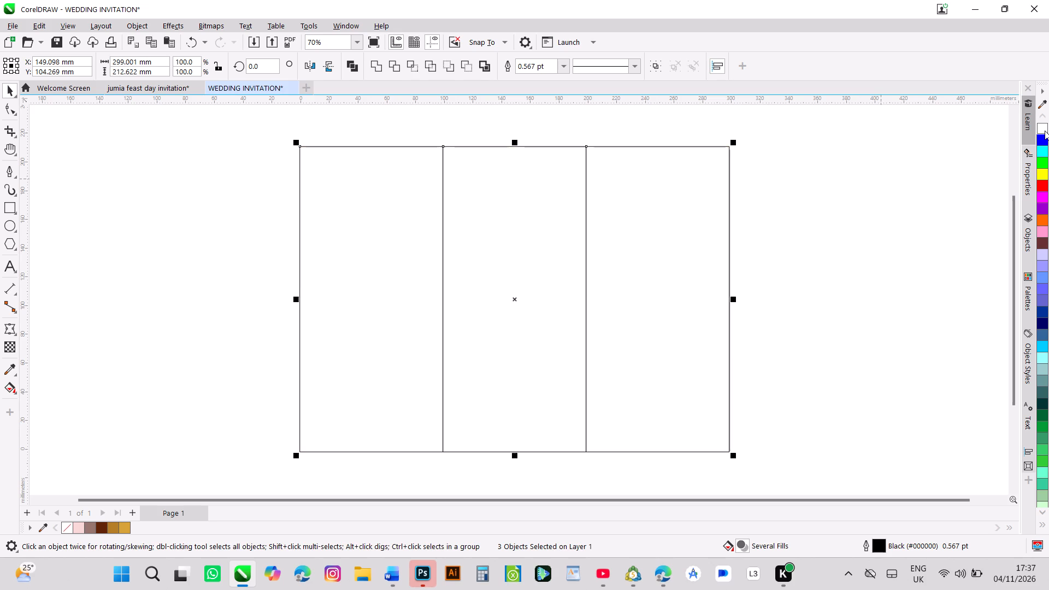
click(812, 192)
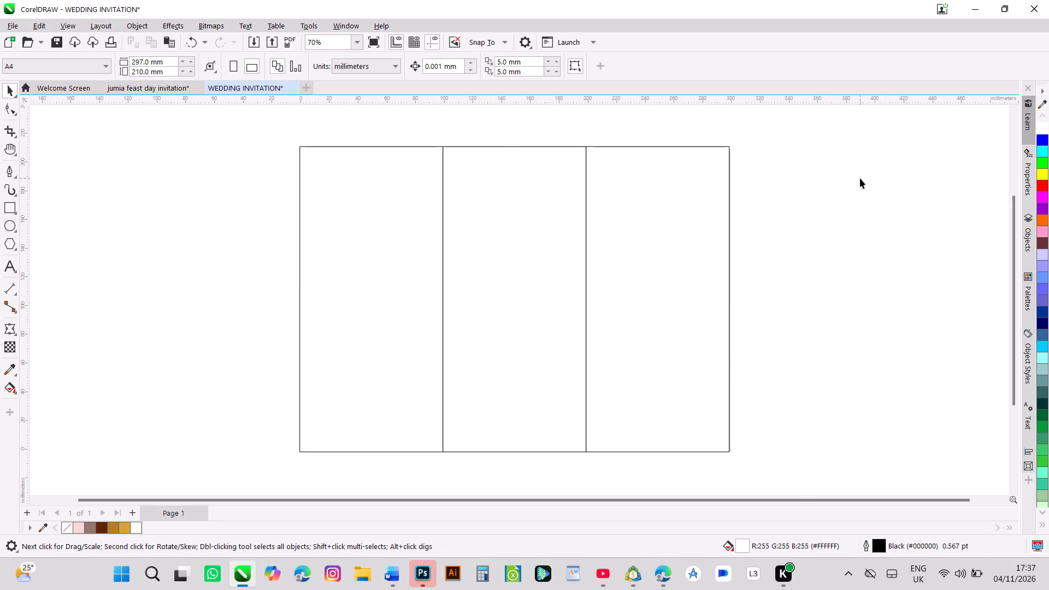
Remove the fill from all three panels, keeping only their black outlines.
click(65, 532)
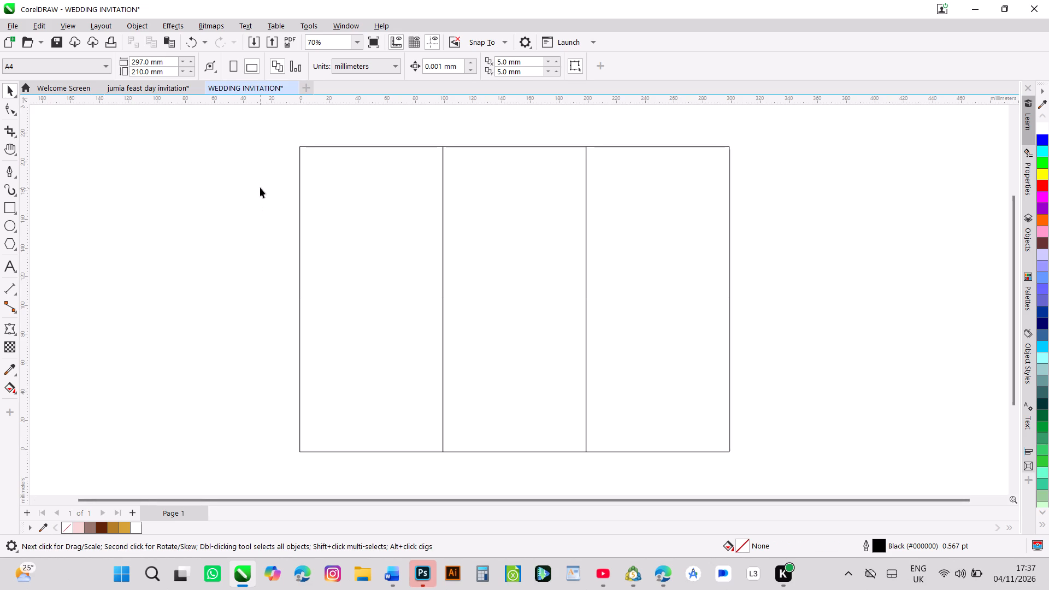
drag(262, 153, 488, 362)
drag(275, 123, 765, 480)
click(64, 523)
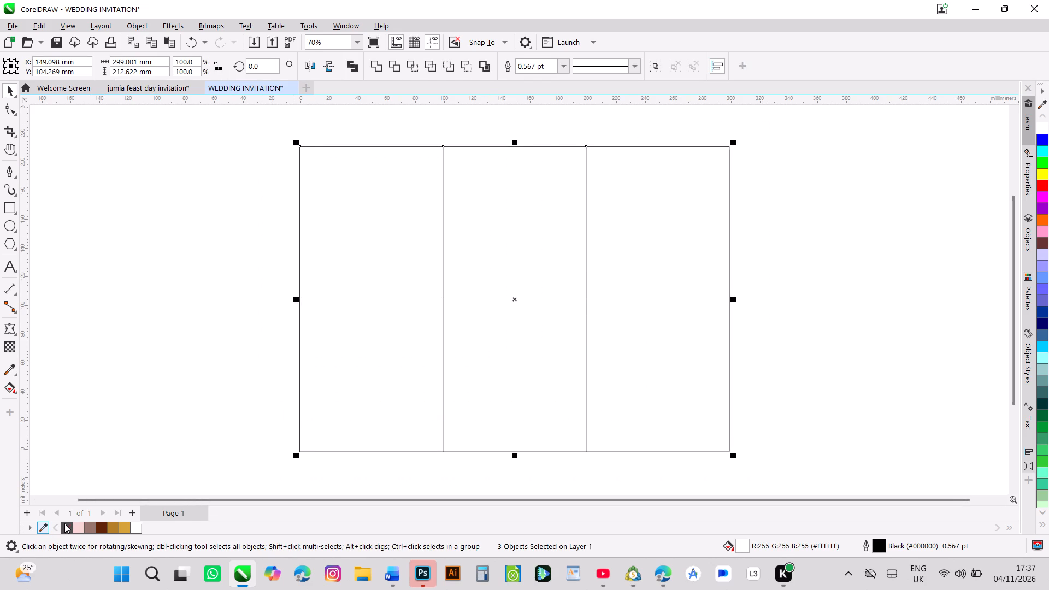
click(118, 334)
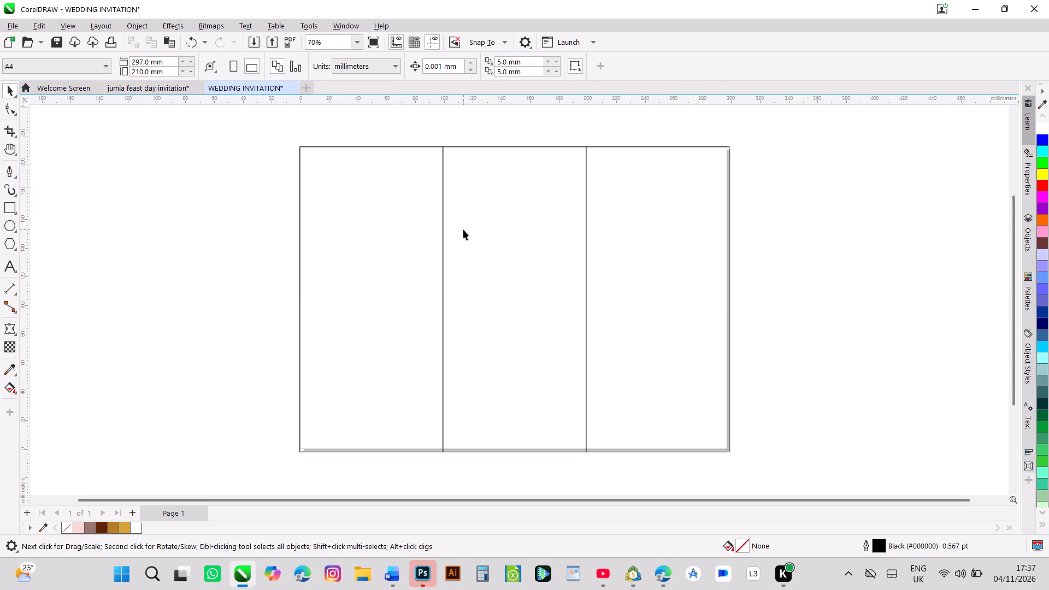
Group the three panels and move the group off the page into the empty area beside its left edge.
drag(284, 138, 736, 451)
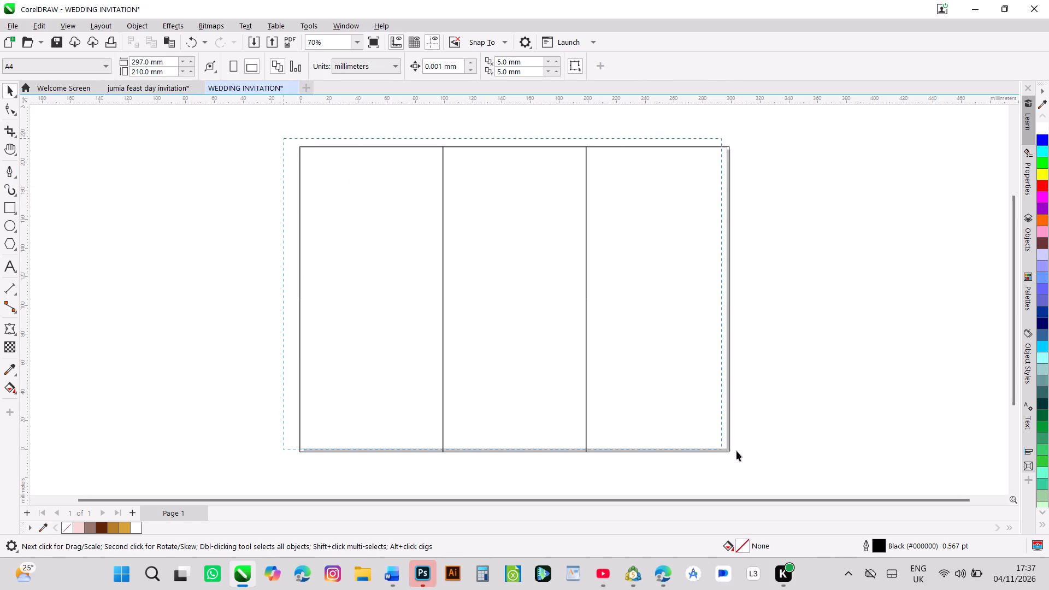
drag(736, 451, 746, 470)
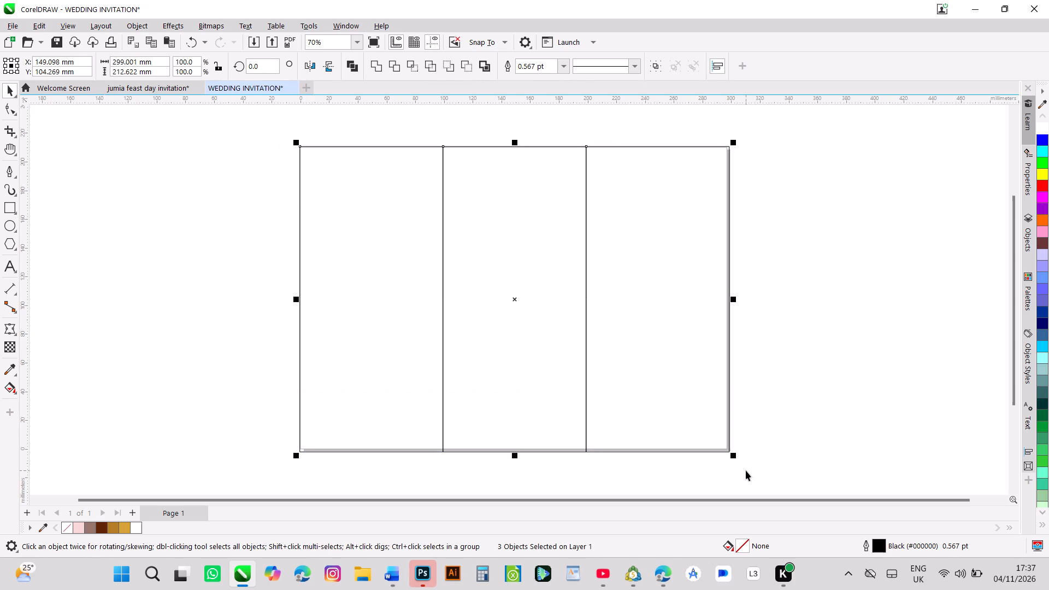
key(ctrl+g)
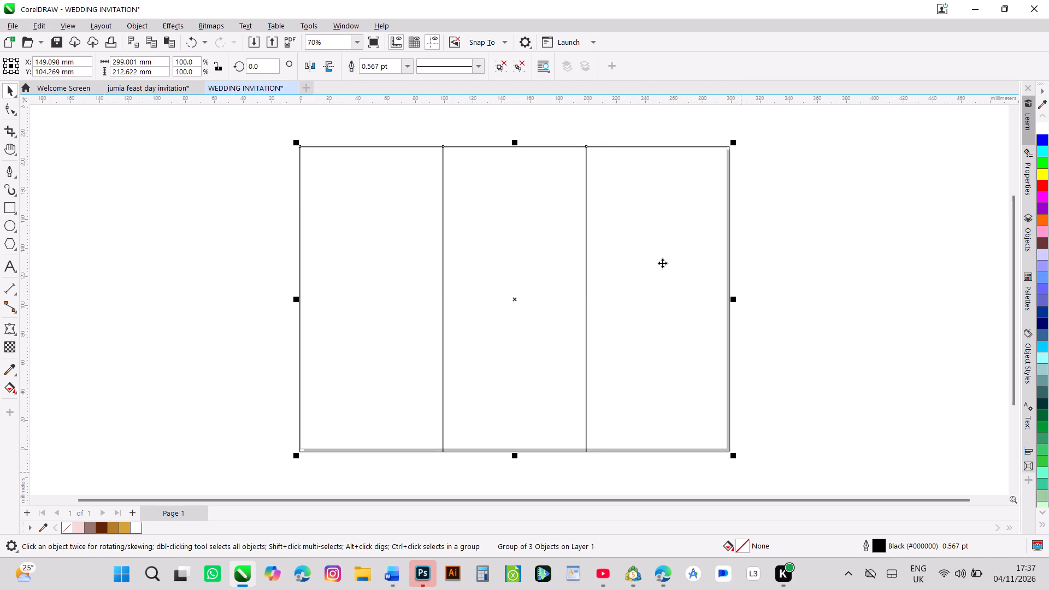
drag(628, 262, 144, 257)
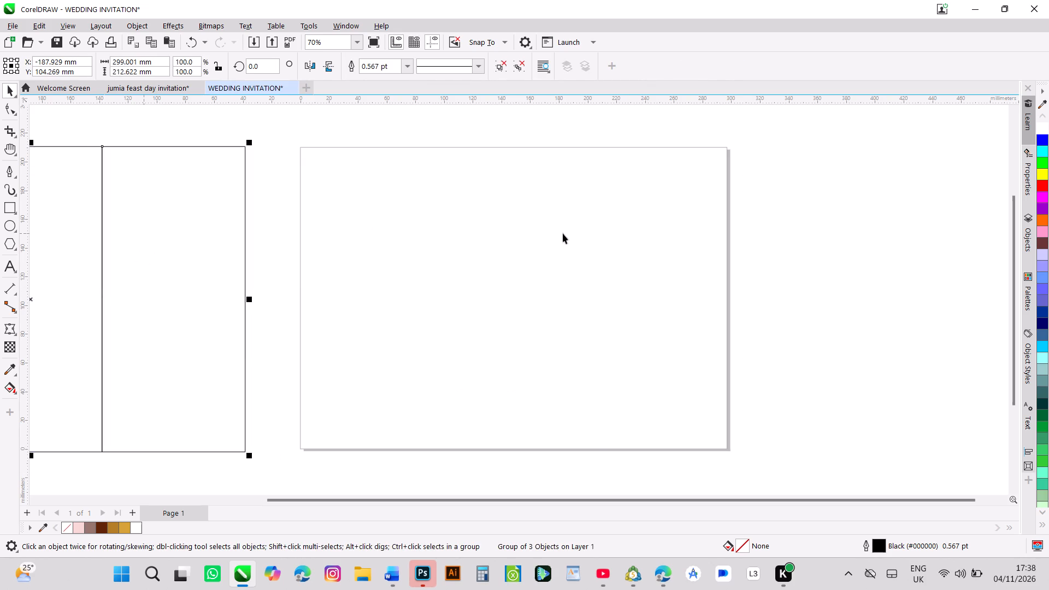
click(13, 263)
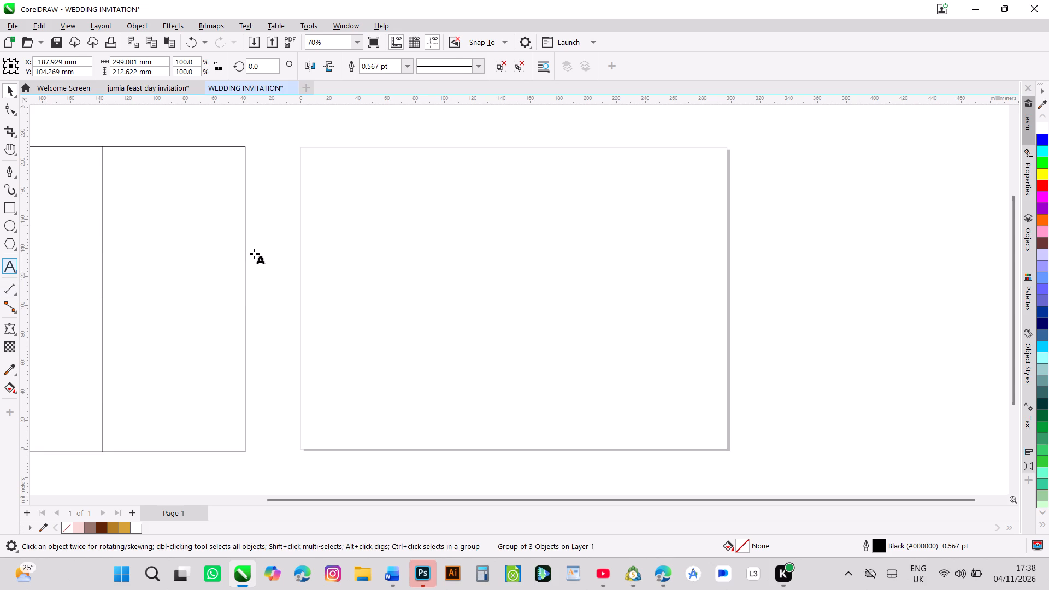
click(420, 267)
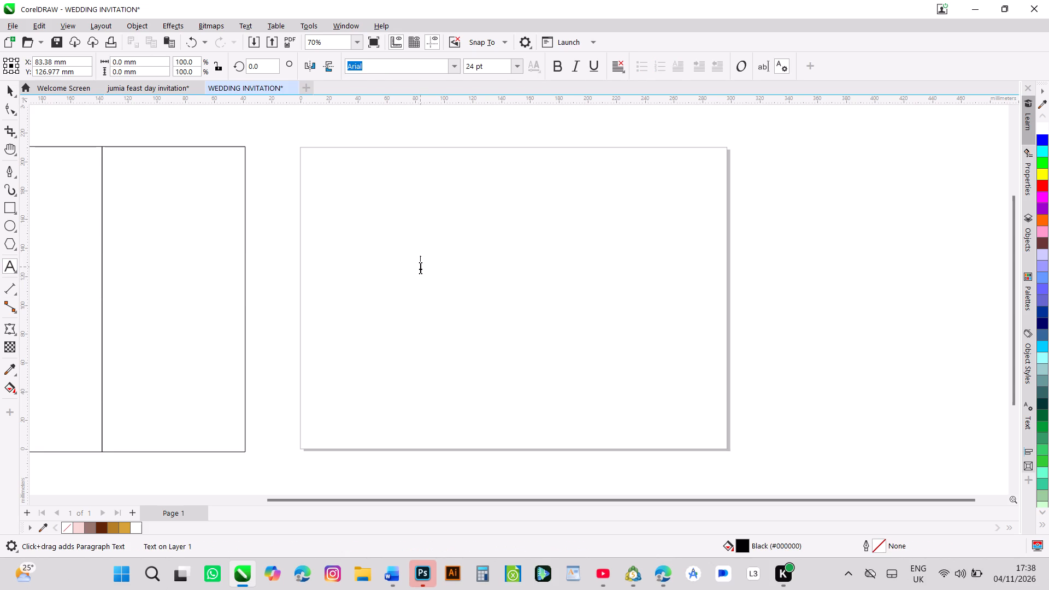
text(GIC)
key(h)
text(IA)
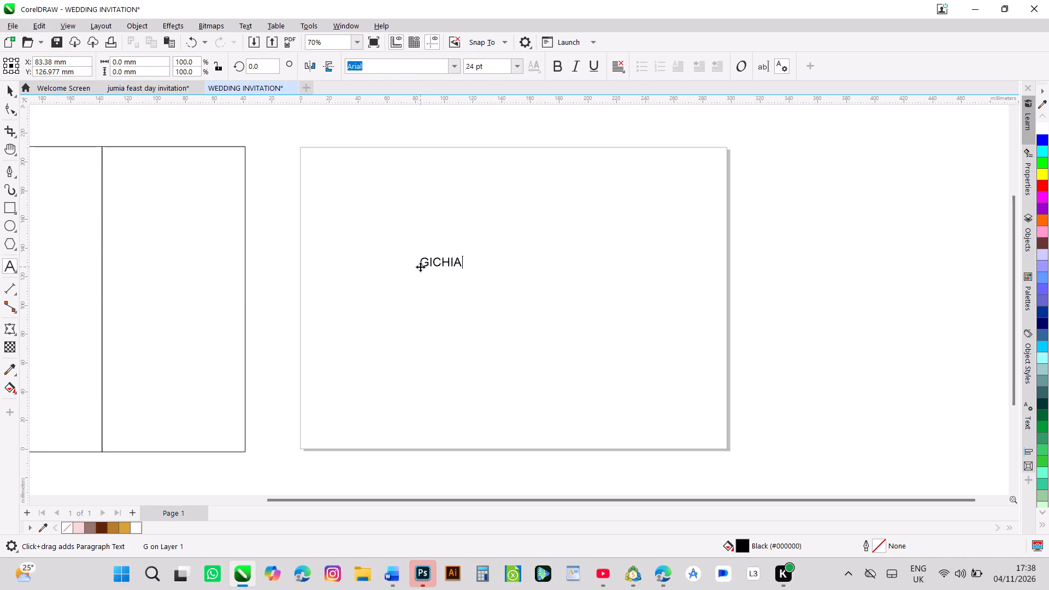
click(445, 320)
text(WEDS)
key(space)
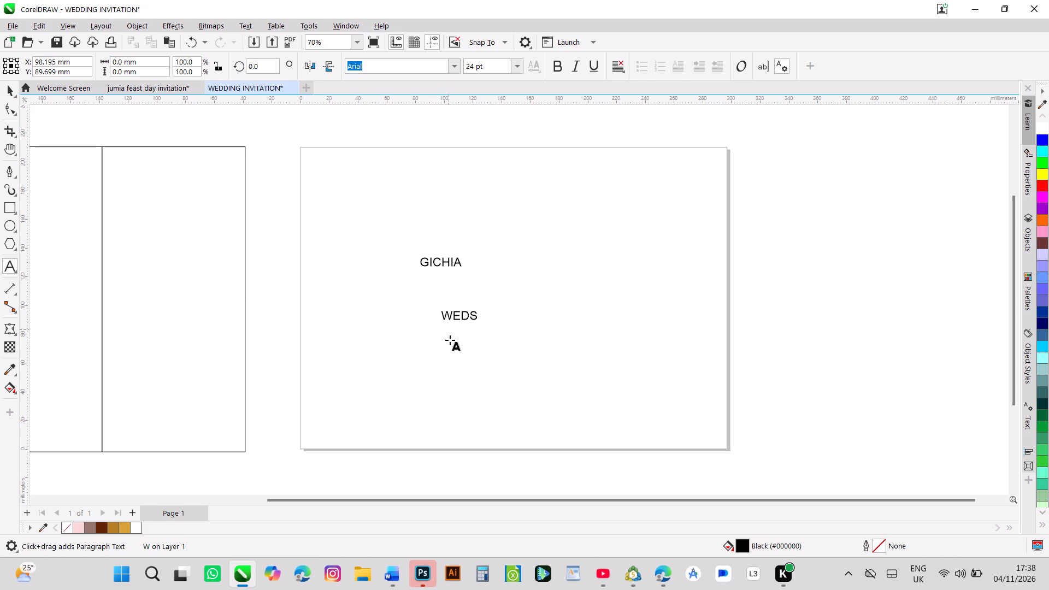
click(450, 350)
text(ANGIE)
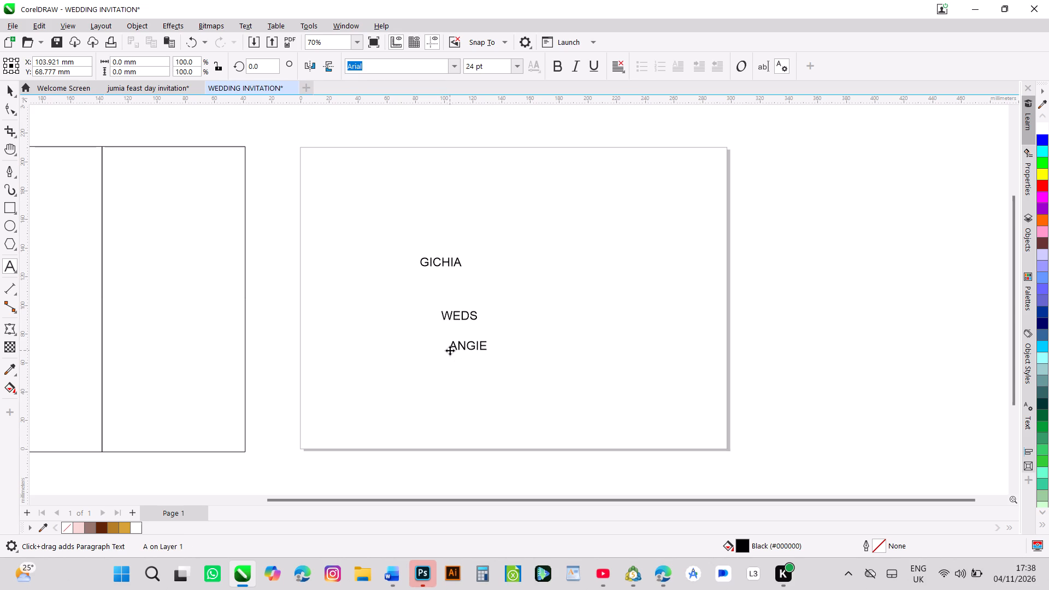
click(15, 87)
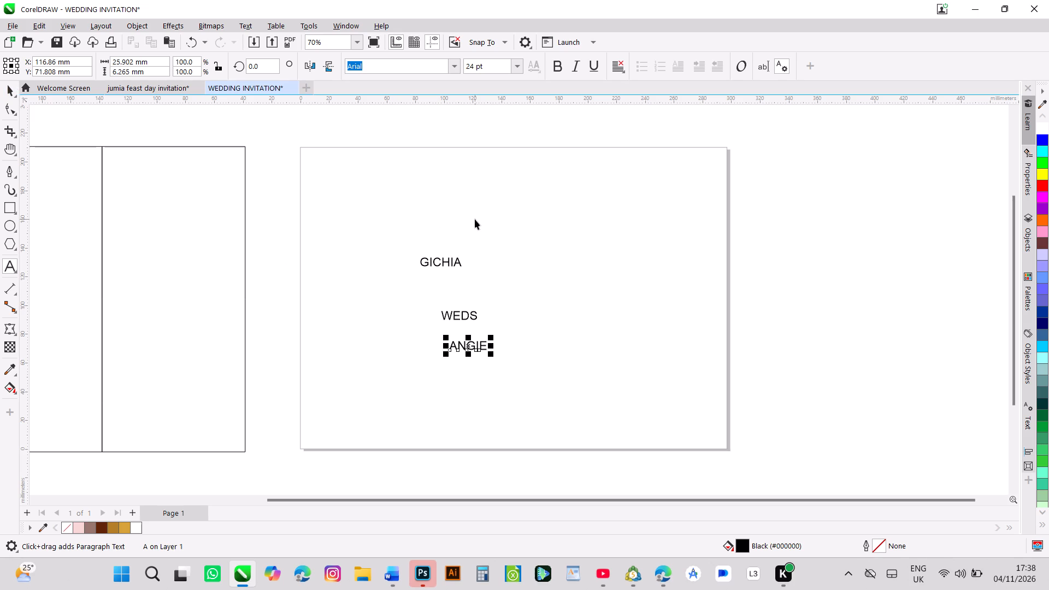
Move the GICHIA text to the upper-left area of the page, centred at about X 46 mm, Y 168 mm.
drag(451, 258, 392, 217)
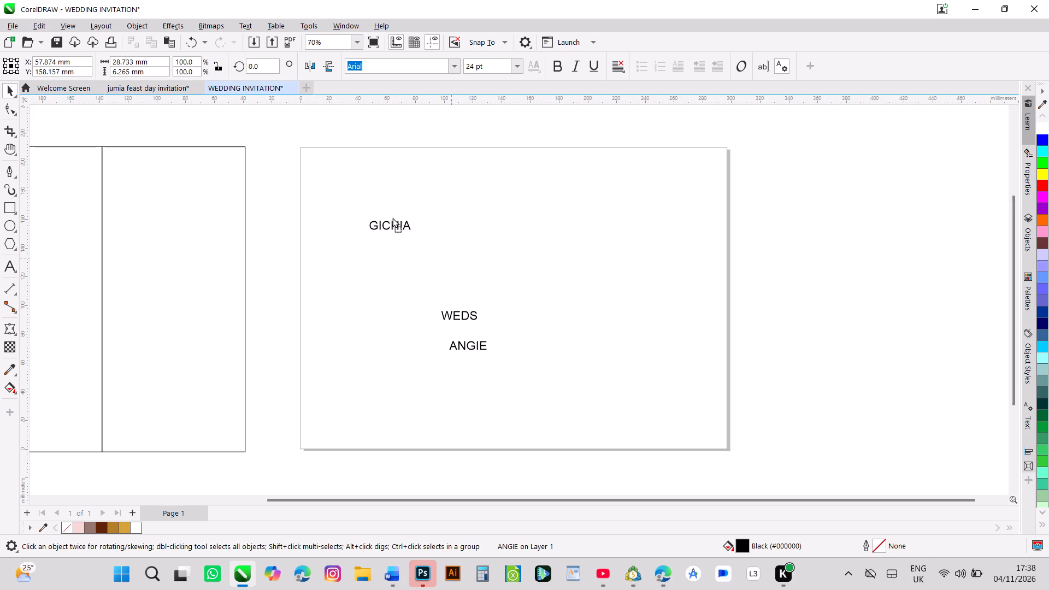
drag(392, 217, 376, 203)
Set the GICHIA text in the Bradley Hand ITC font and enlarge it proportionally to about 52 pt.
click(447, 69)
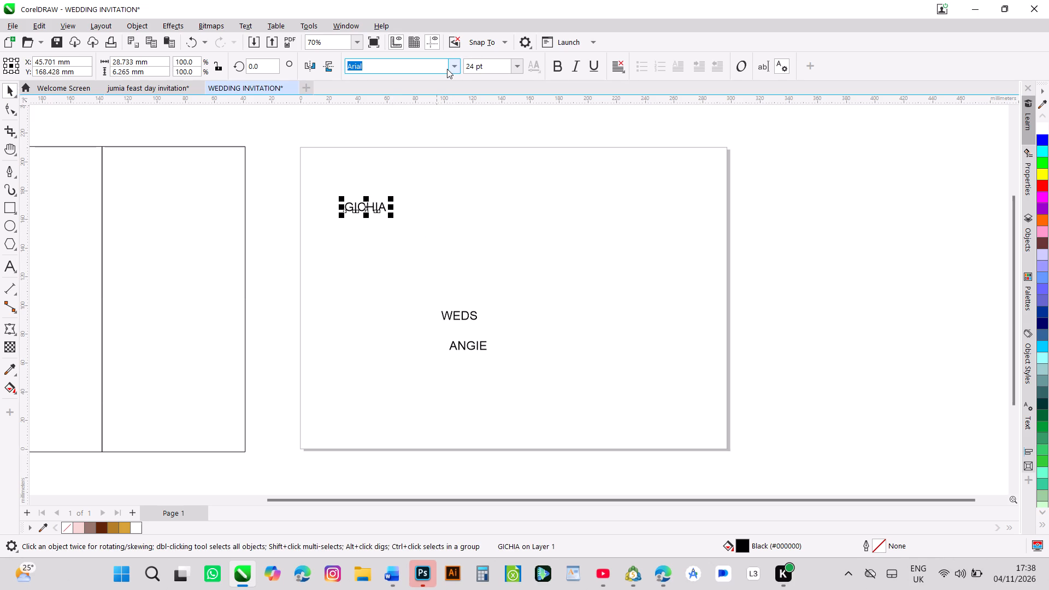
click(453, 69)
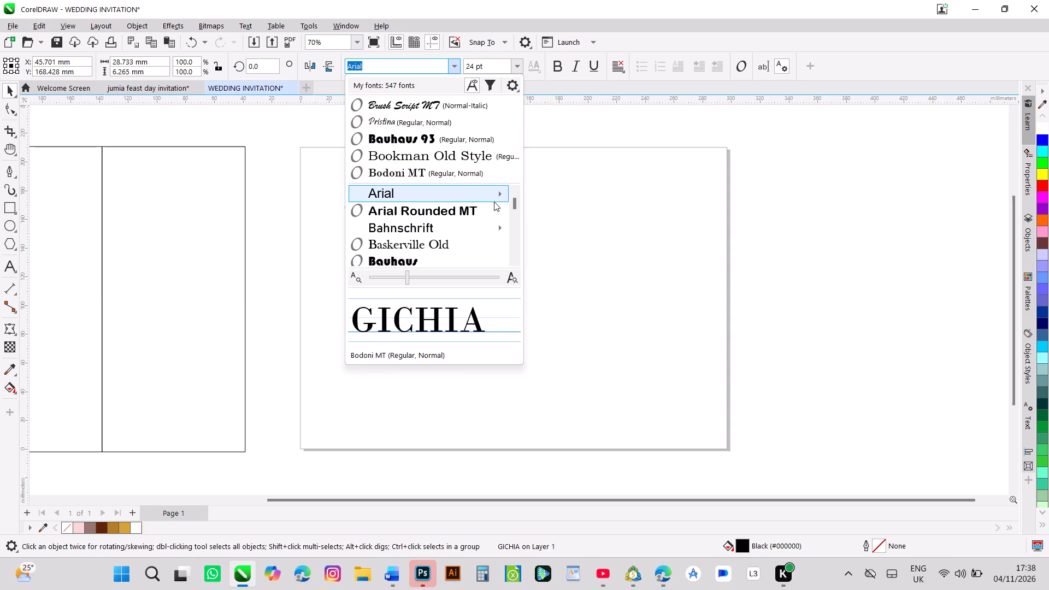
double_click(515, 263)
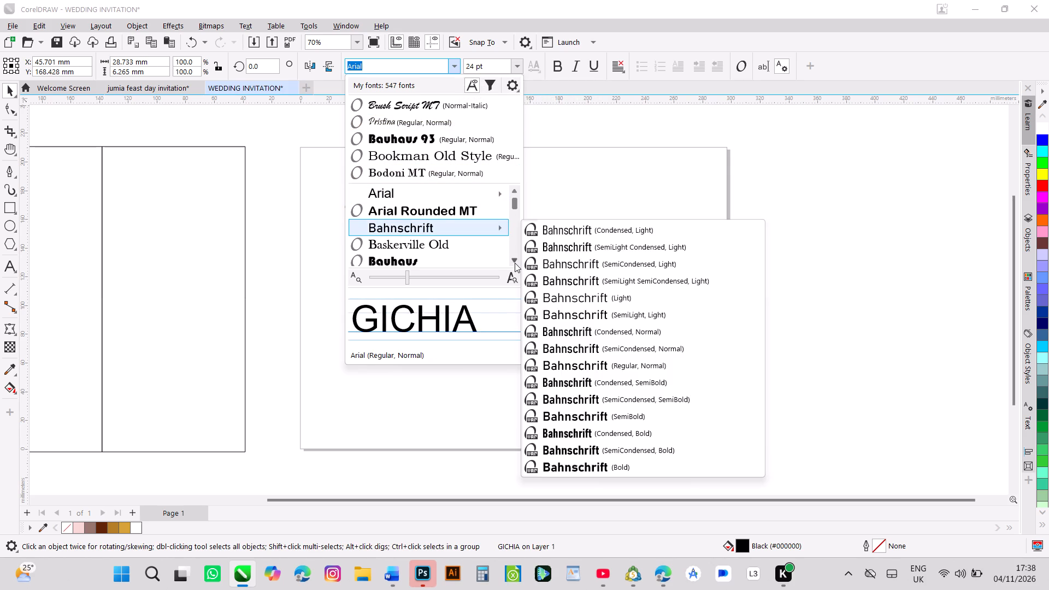
click(515, 263)
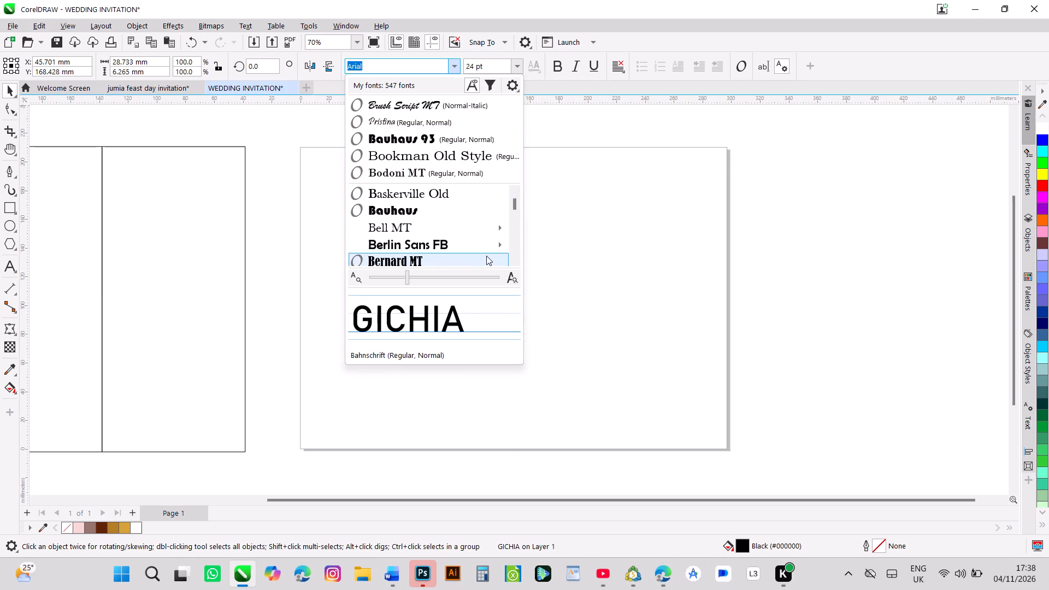
triple_click(515, 261)
triple_click(515, 261)
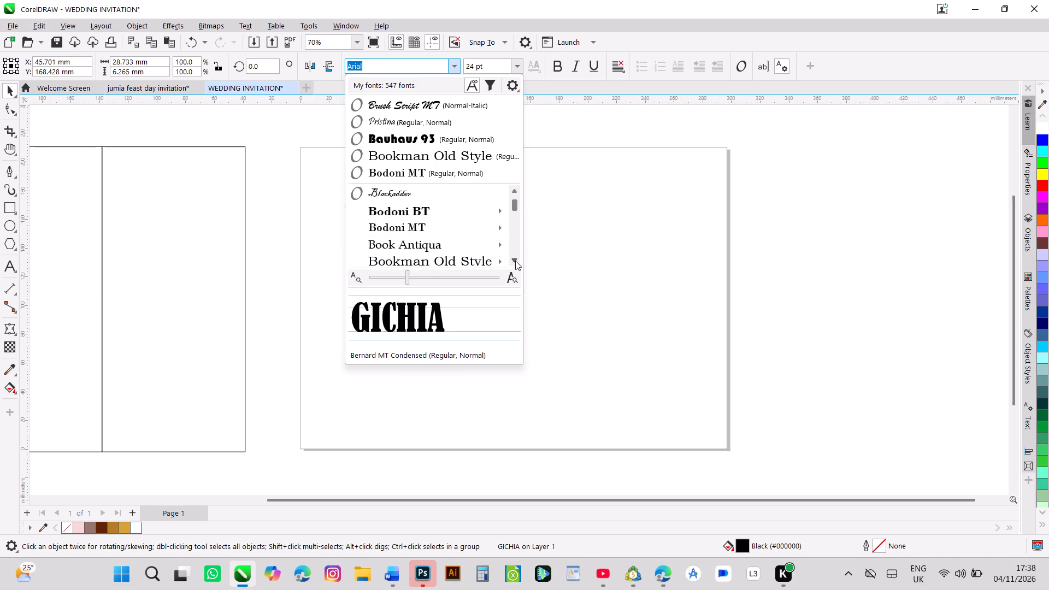
click(515, 261)
click(515, 261)
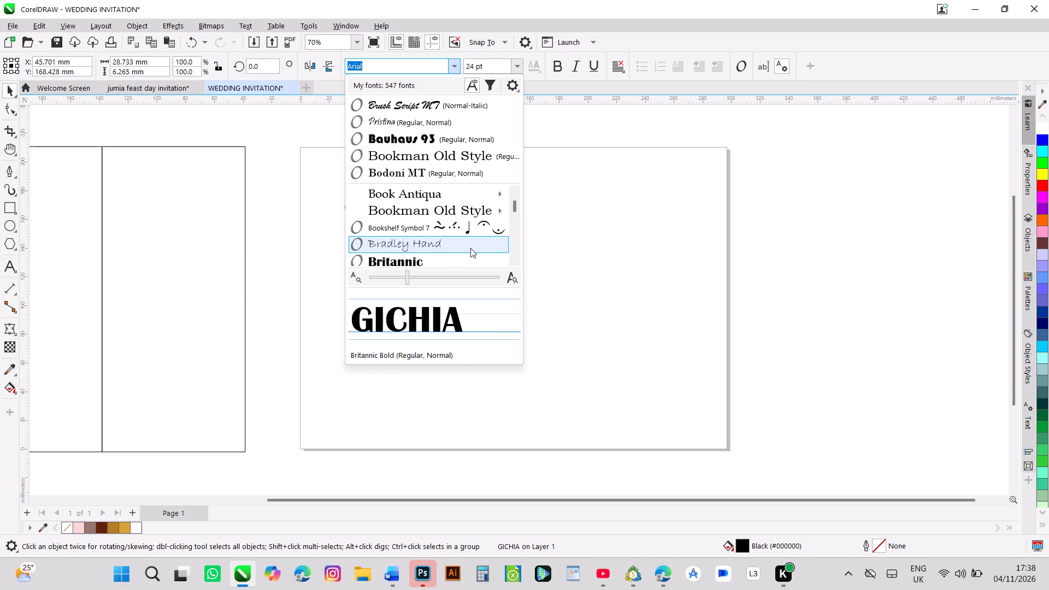
click(470, 247)
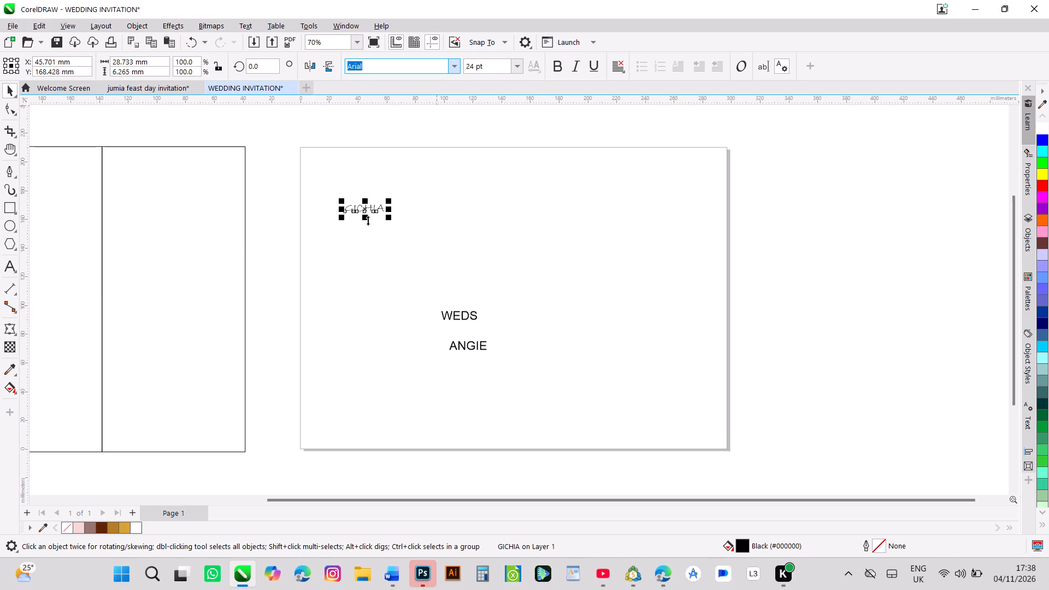
drag(392, 216, 437, 243)
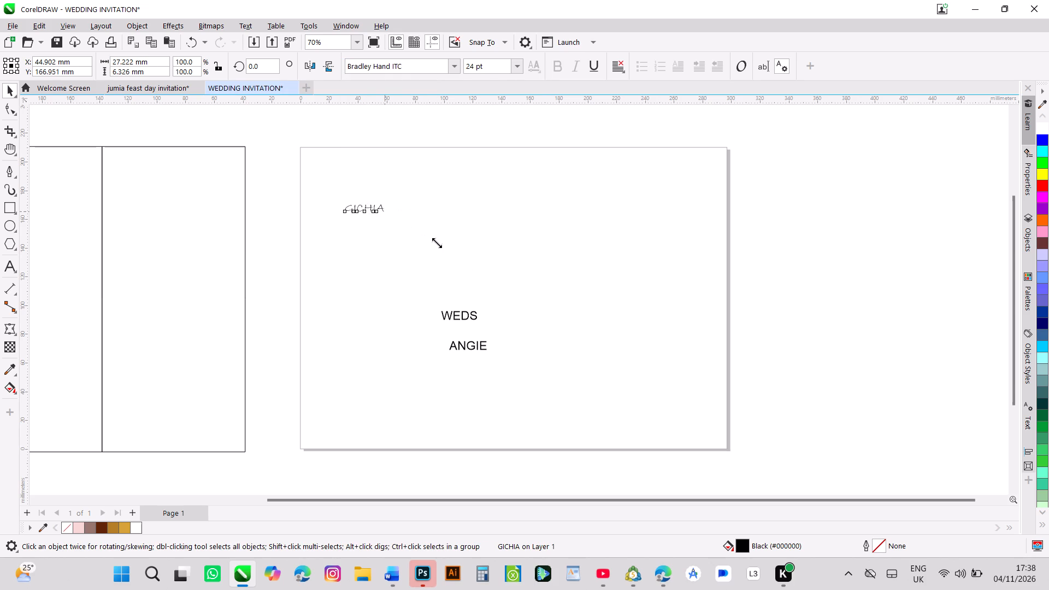
drag(437, 243, 437, 243)
Set the ANGIE text in the Bradley Hand ITC font and move it between GICHIA and WEDS.
click(460, 345)
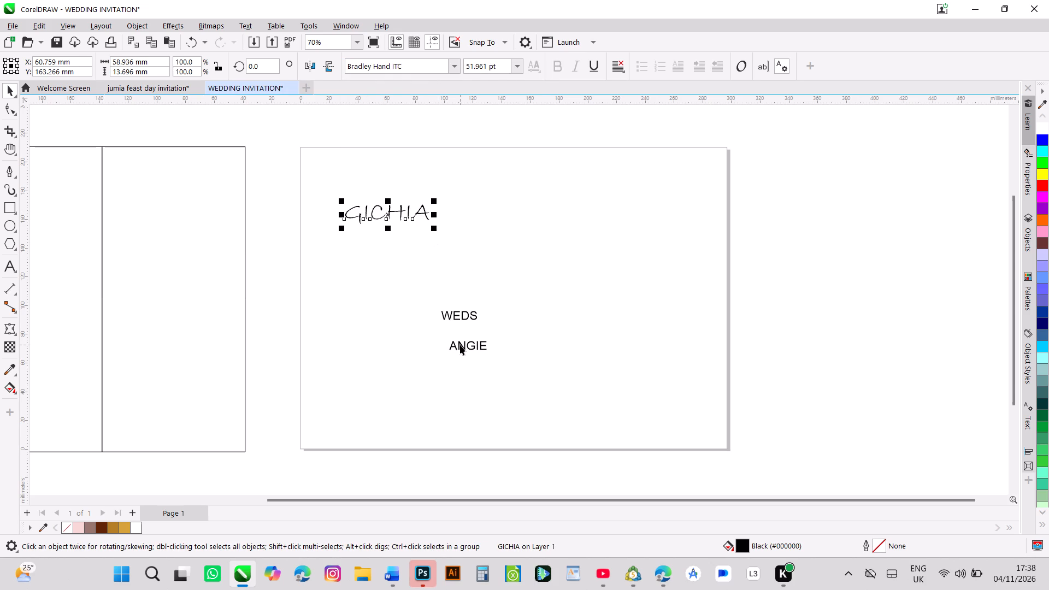
click(456, 63)
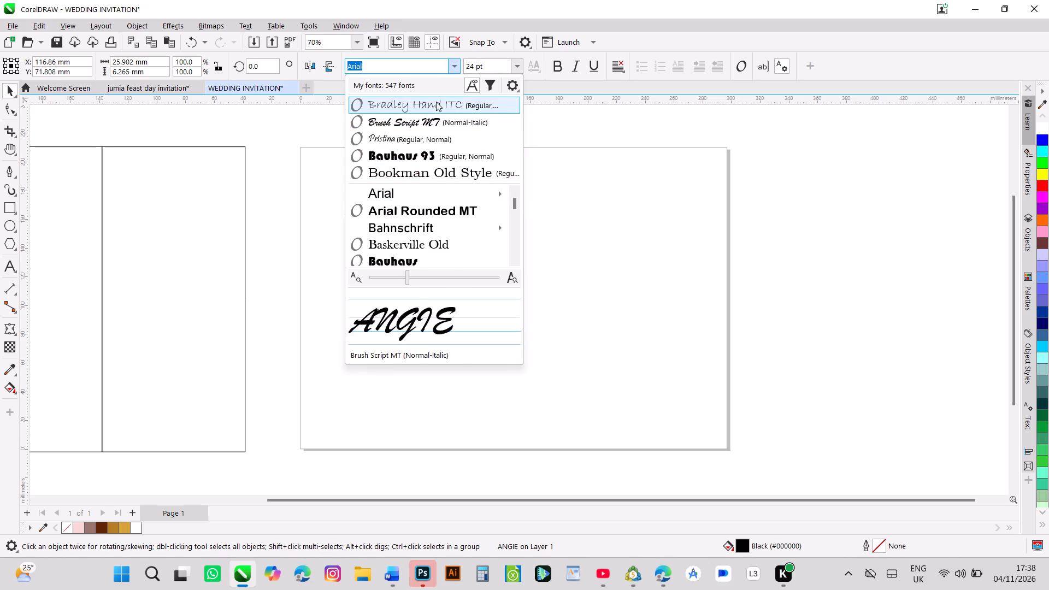
click(436, 102)
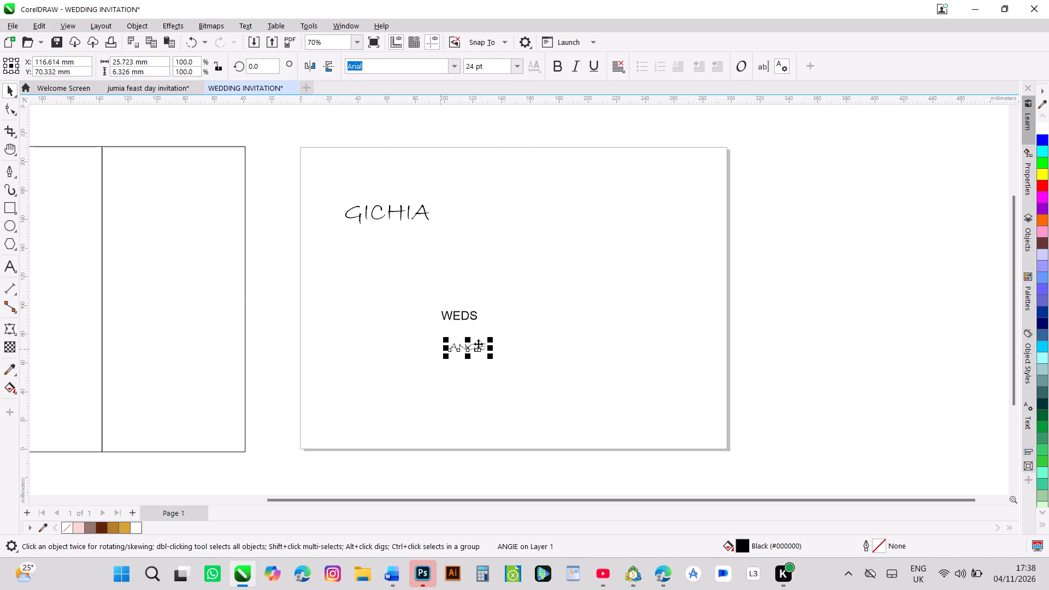
drag(472, 347, 456, 228)
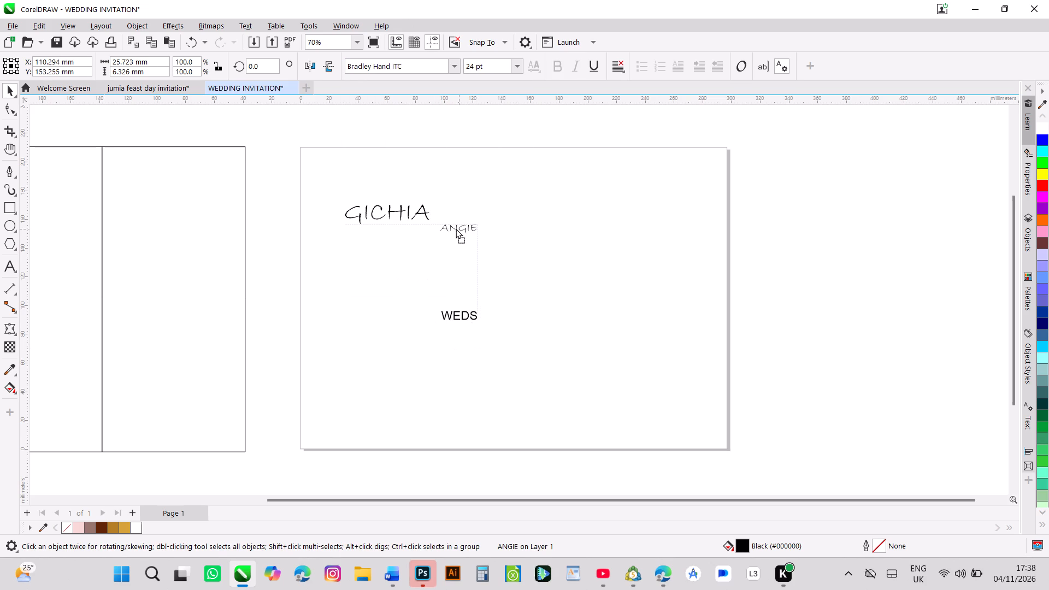
drag(456, 228, 459, 265)
Change the font of the WEDS text to Magneto.
click(461, 310)
click(450, 323)
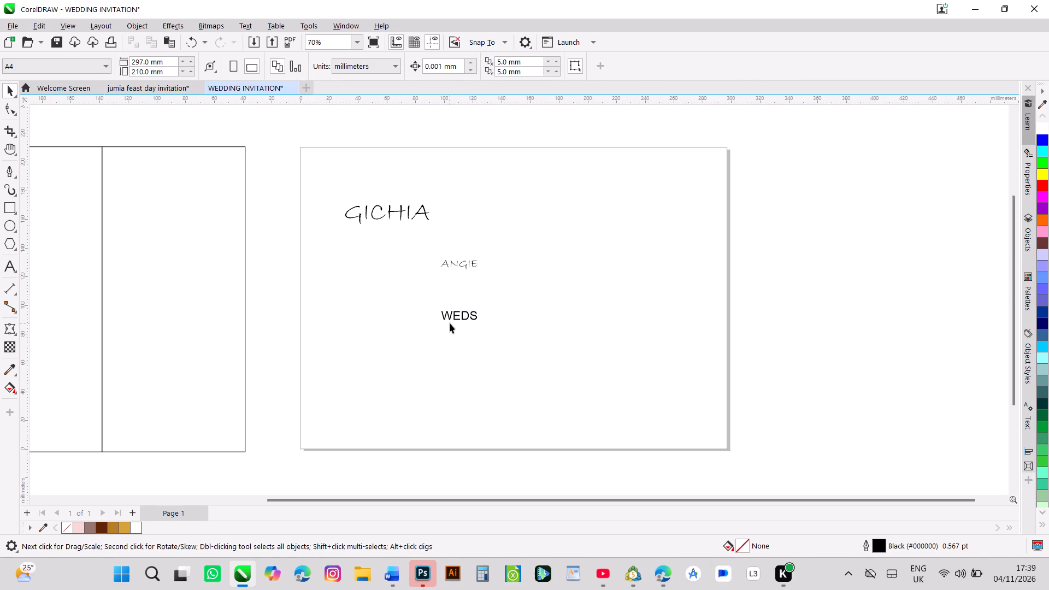
click(457, 316)
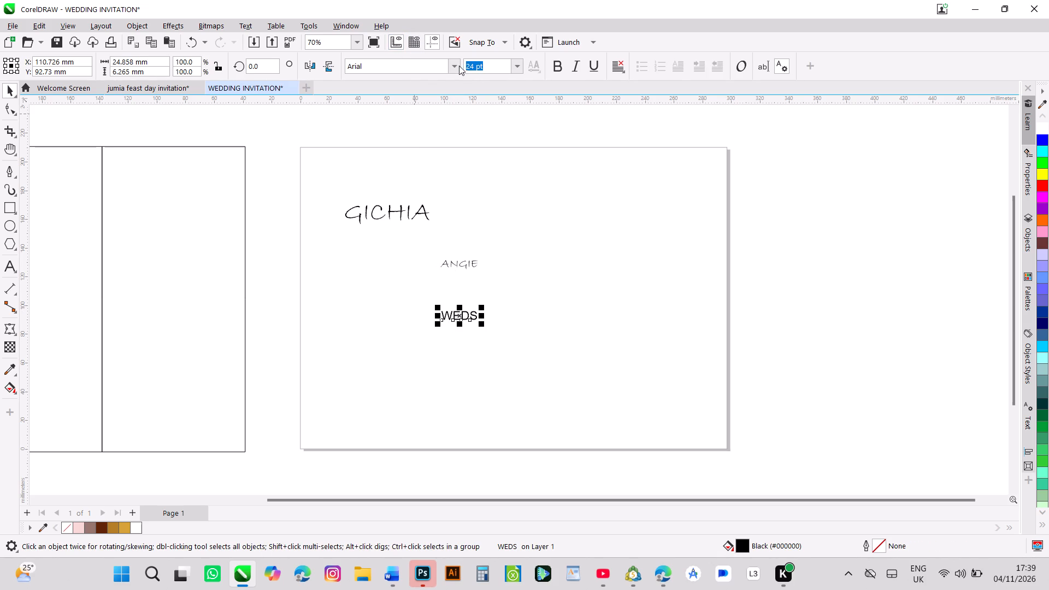
click(457, 67)
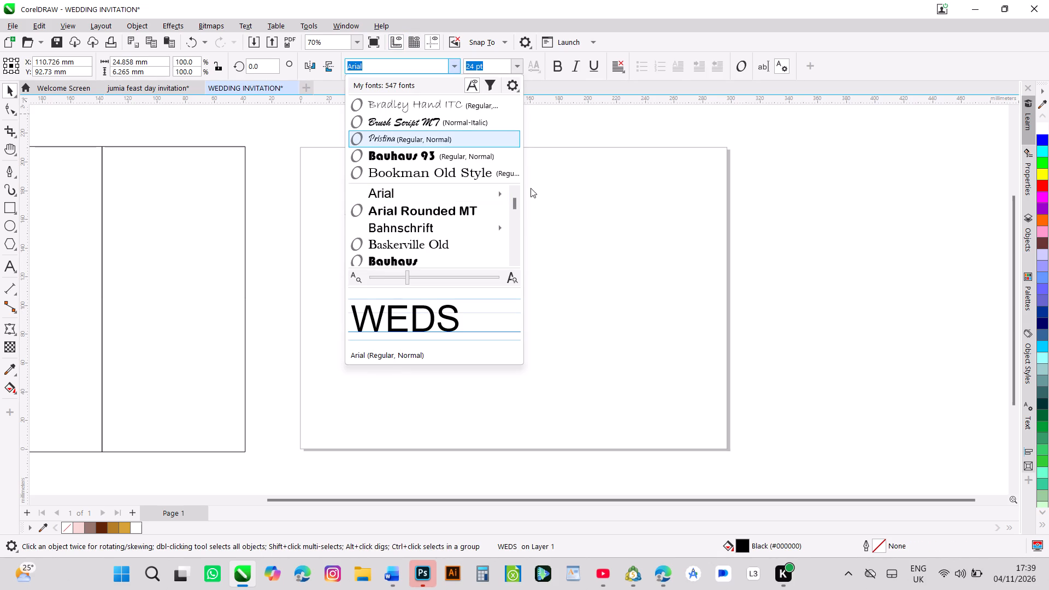
drag(515, 203, 520, 222)
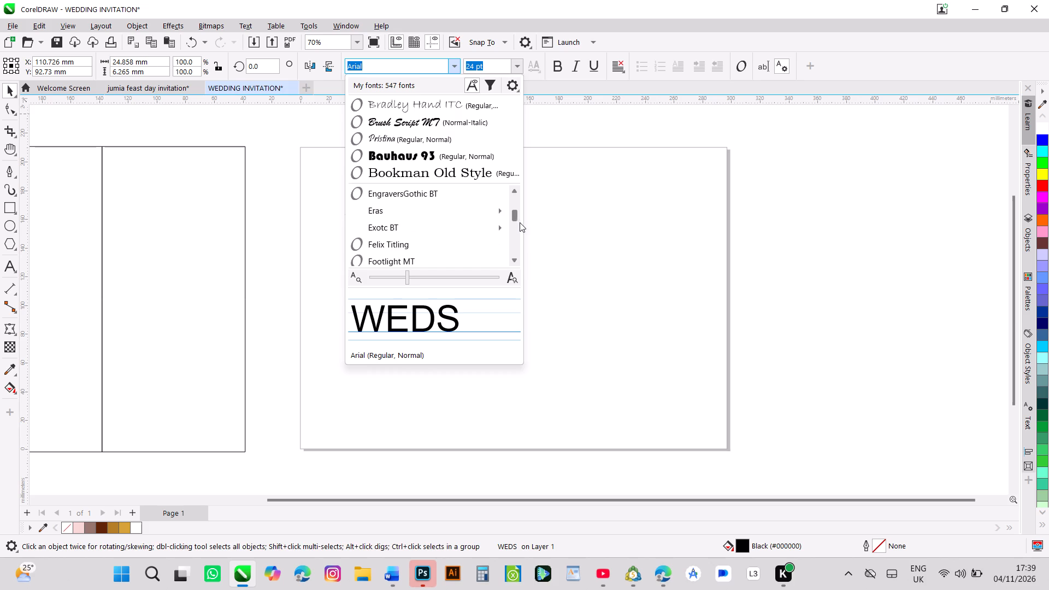
drag(520, 222, 520, 226)
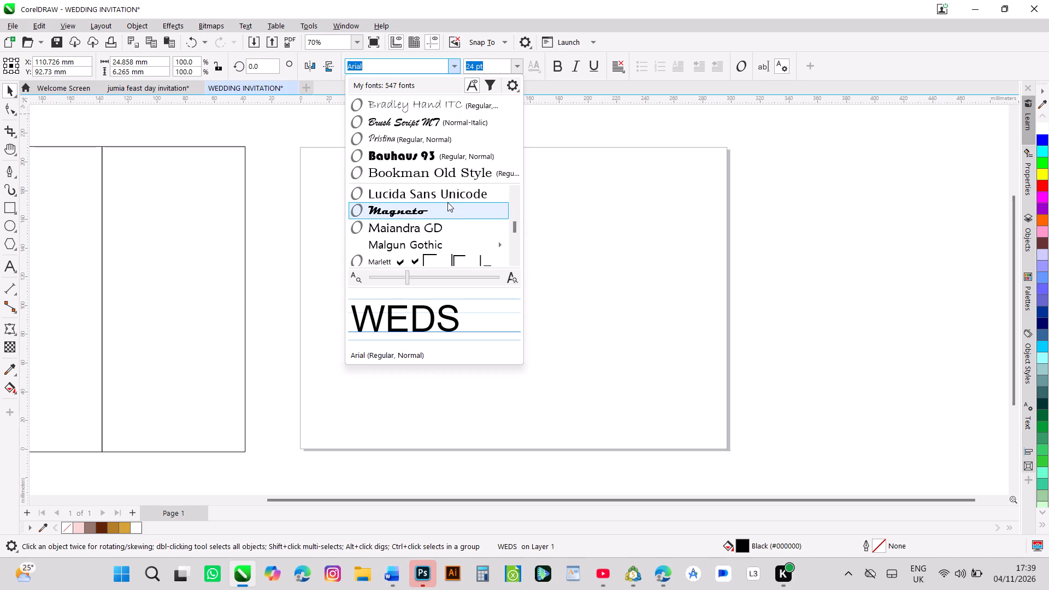
click(447, 202)
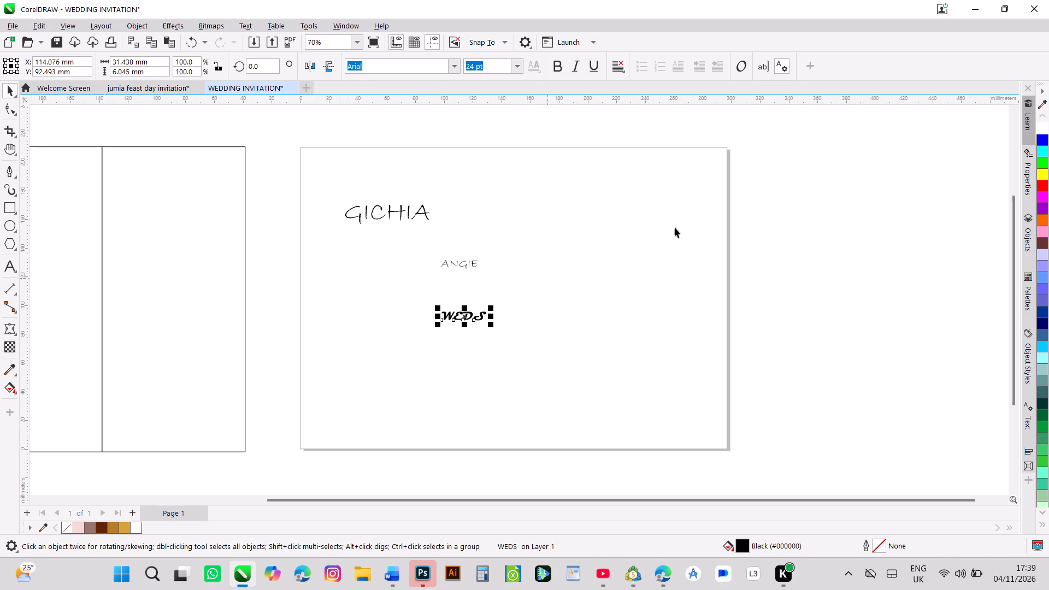
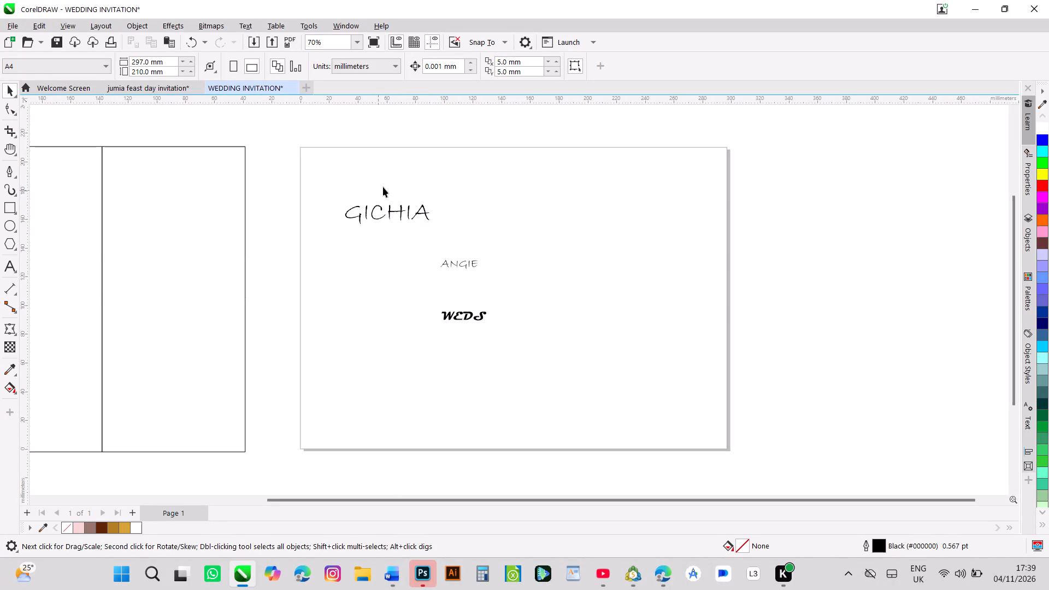
Switch to Pinterest in Microsoft Edge and search for "WEDDING BRONCHURE INVITATION CARDS".
click(663, 577)
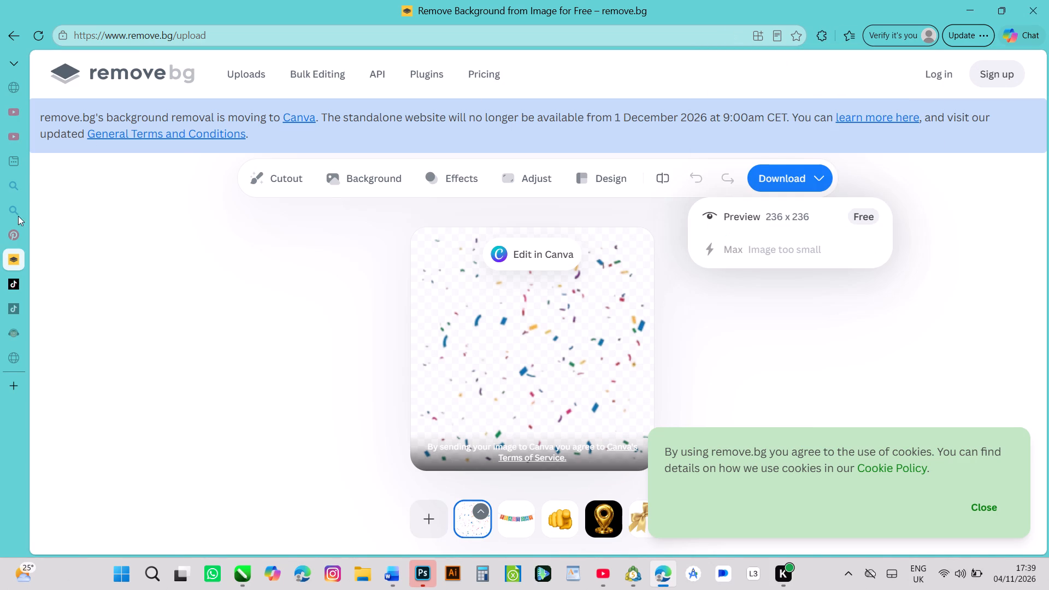
click(10, 240)
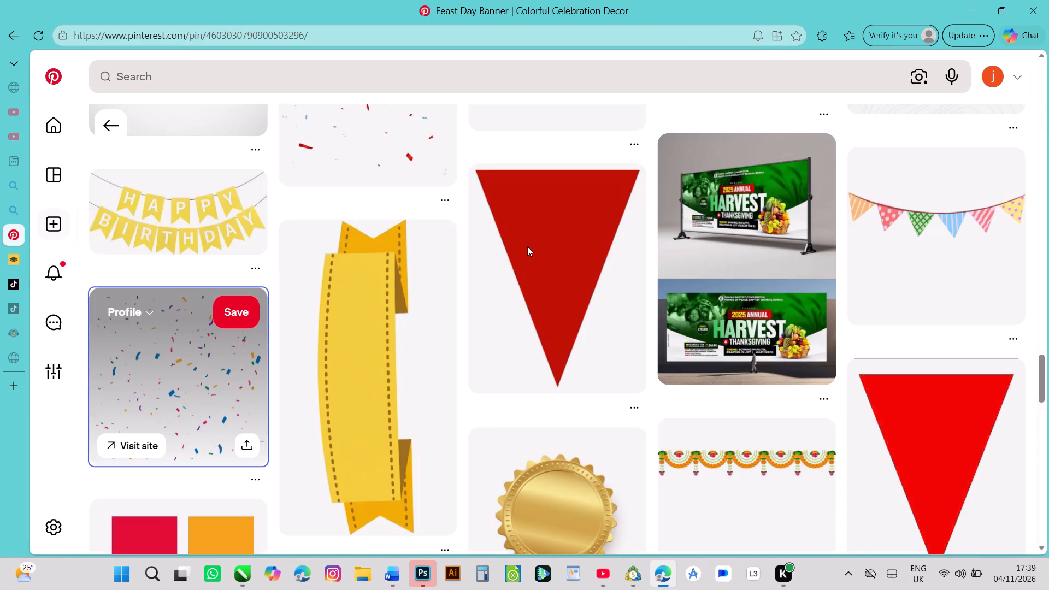
click(320, 70)
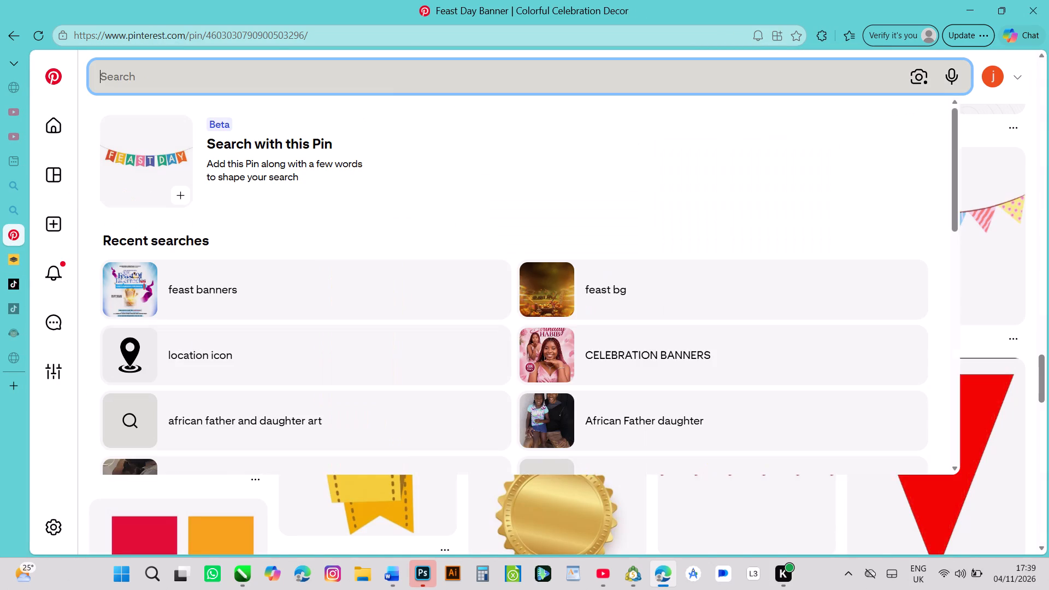
text(WEDDING)
key(space)
text(BRO)
text(NCHURE)
key(space)
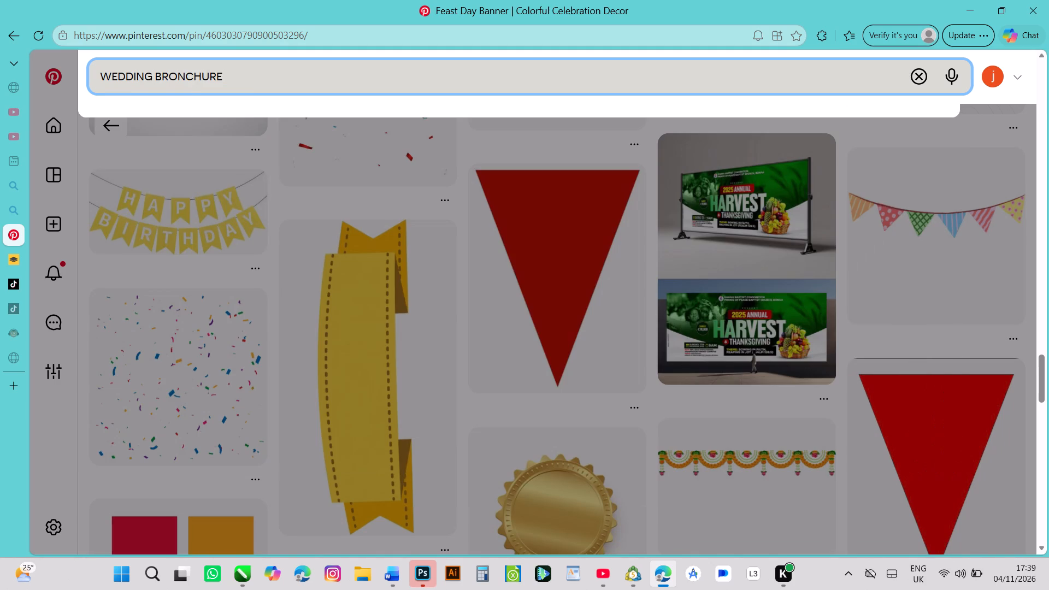
text(INVU)
key(equal)
key(BackSpace)
key(BackSpace)
text(ITATIO)
key(space)
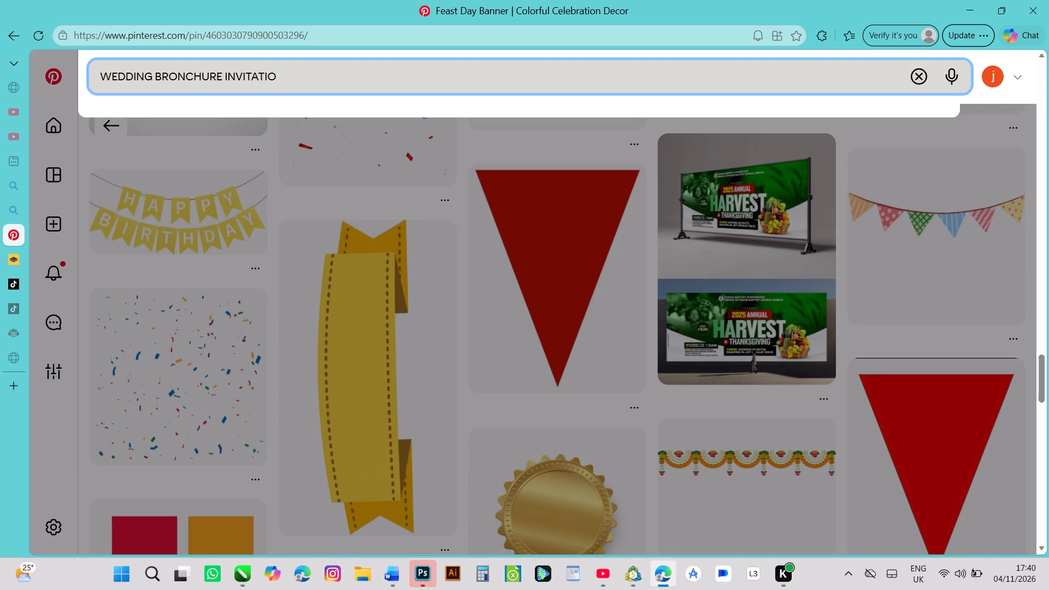
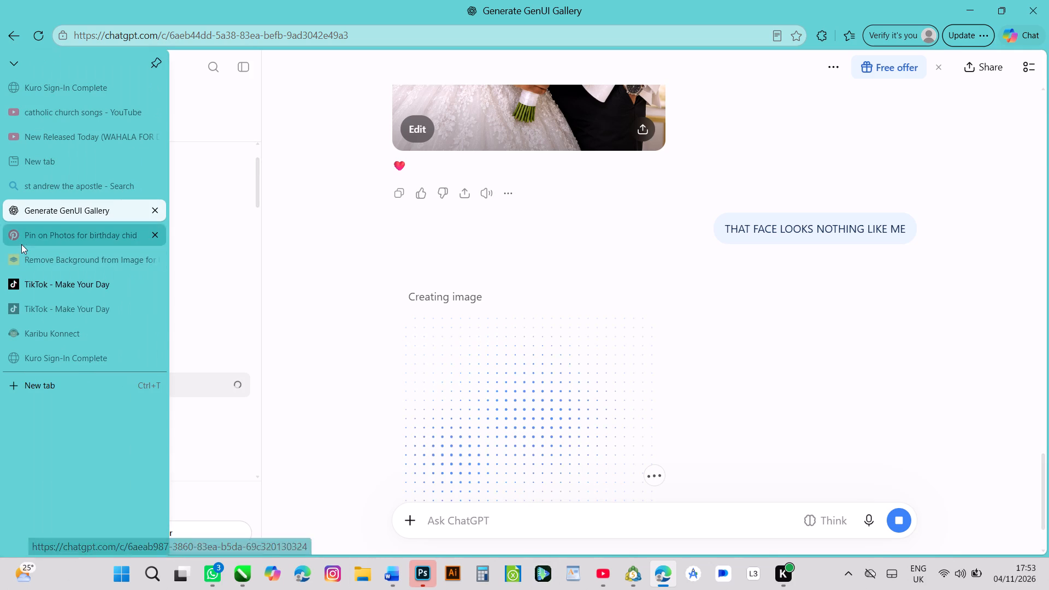
Switch to the Pinterest pin and copy its white-and-gold wedding invitation image.
click(21, 240)
drag(308, 272, 188, 292)
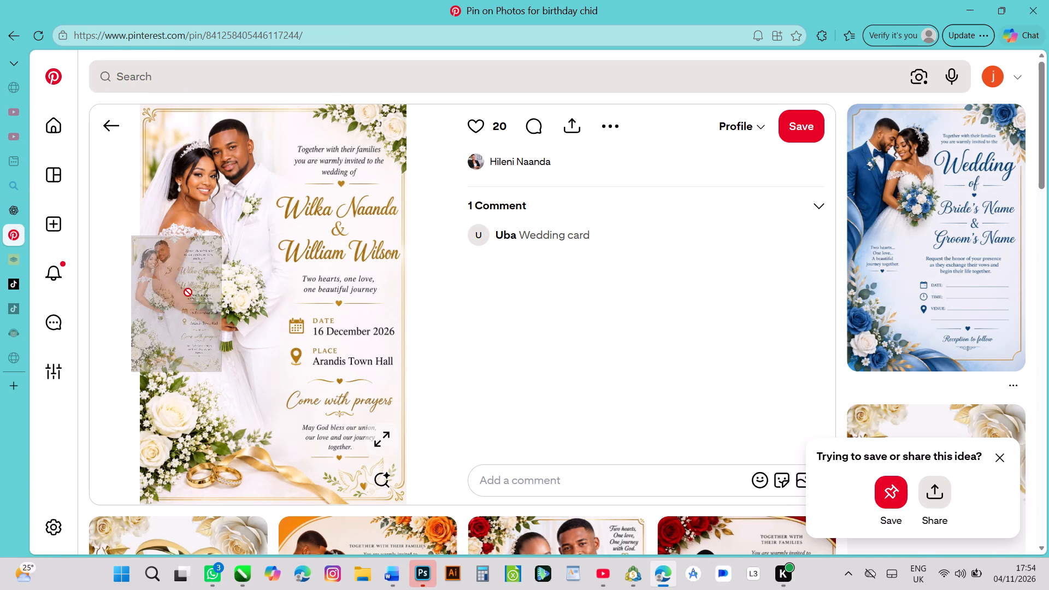
drag(188, 292, 189, 256)
right_click(194, 256)
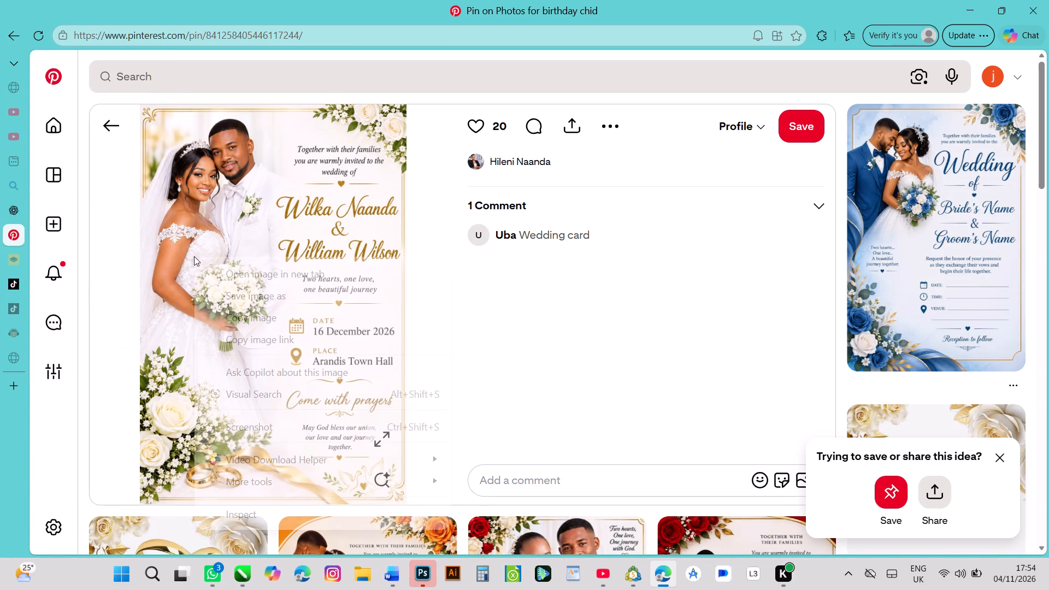
click(268, 309)
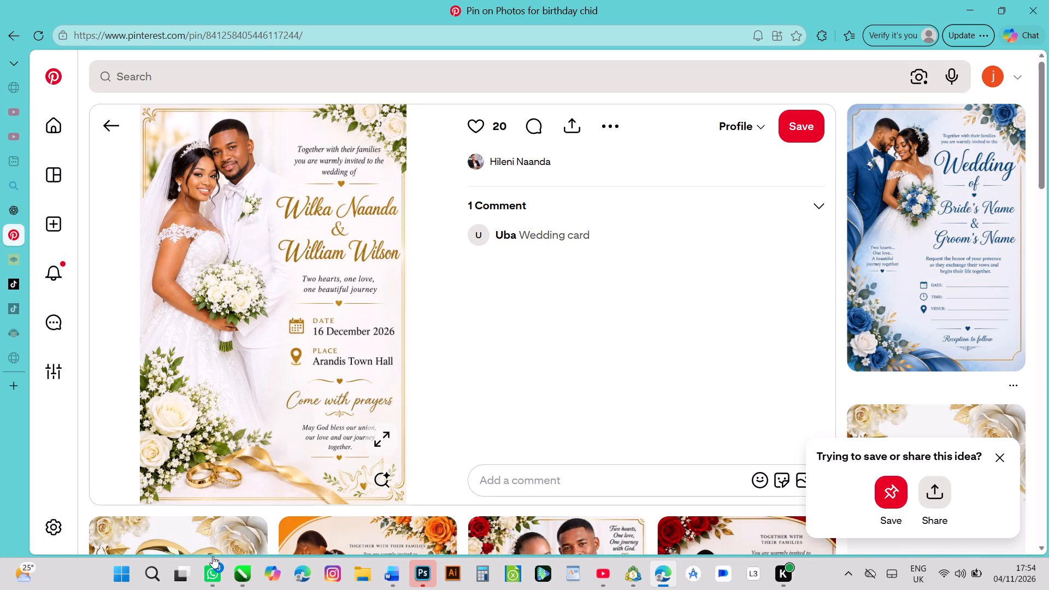
Switch to the blank Untitled-1 document in CorelDRAW and set the page to portrait orientation with the Custom size preset.
click(240, 573)
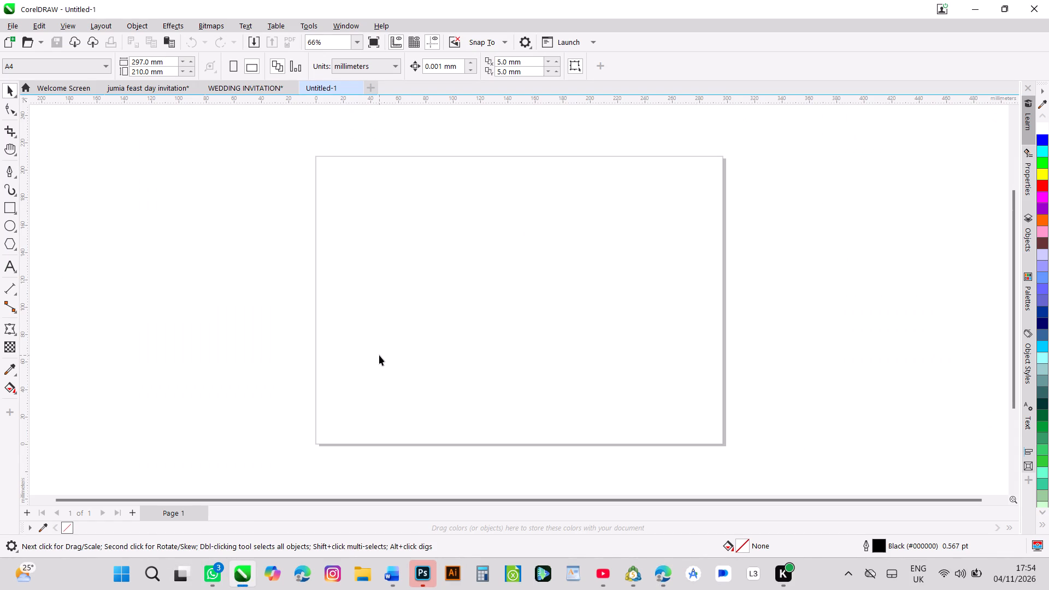
click(234, 66)
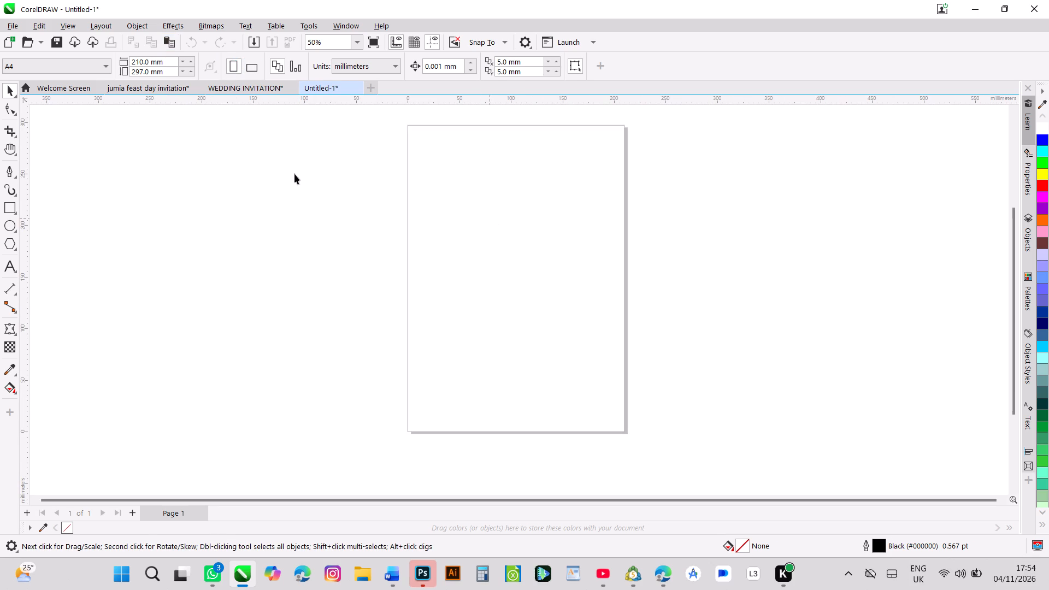
click(86, 64)
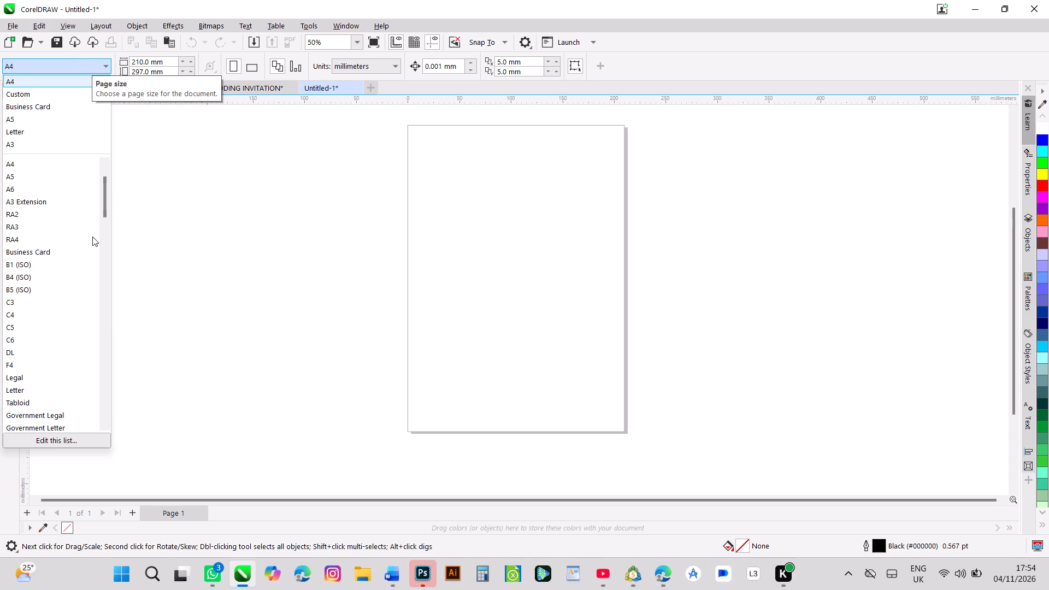
click(56, 97)
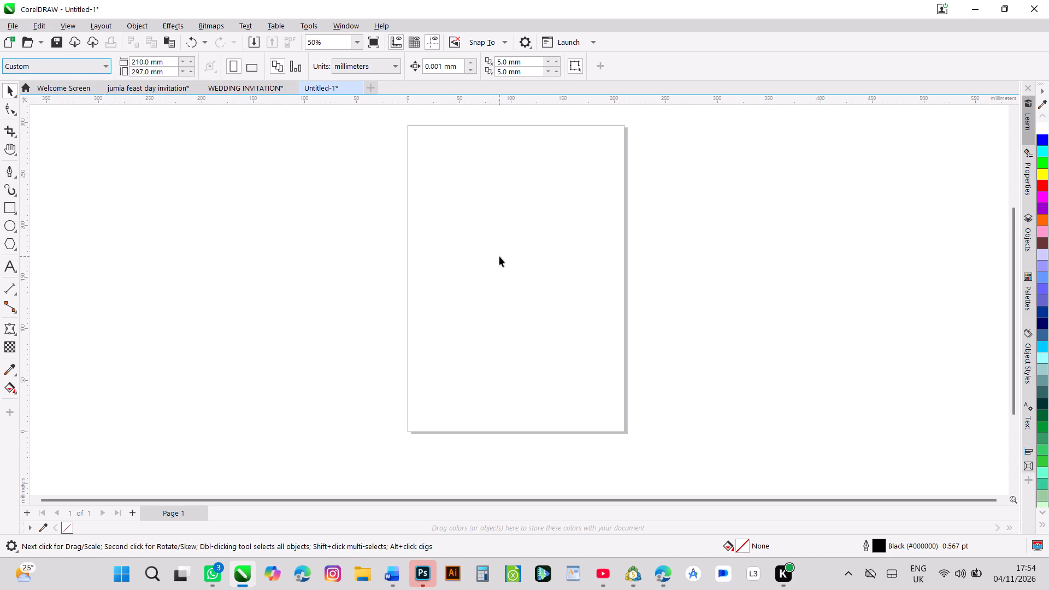
Paste the invitation image, scale it down to about 171 × 256 mm and place it off the page on the left.
key(ctrl+v)
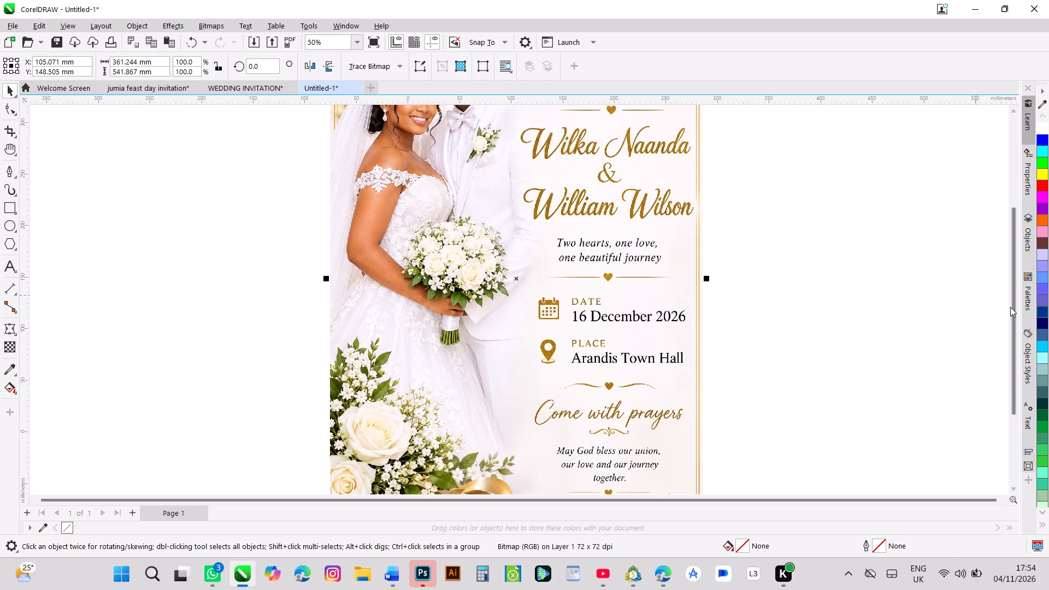
drag(1015, 307, 1015, 282)
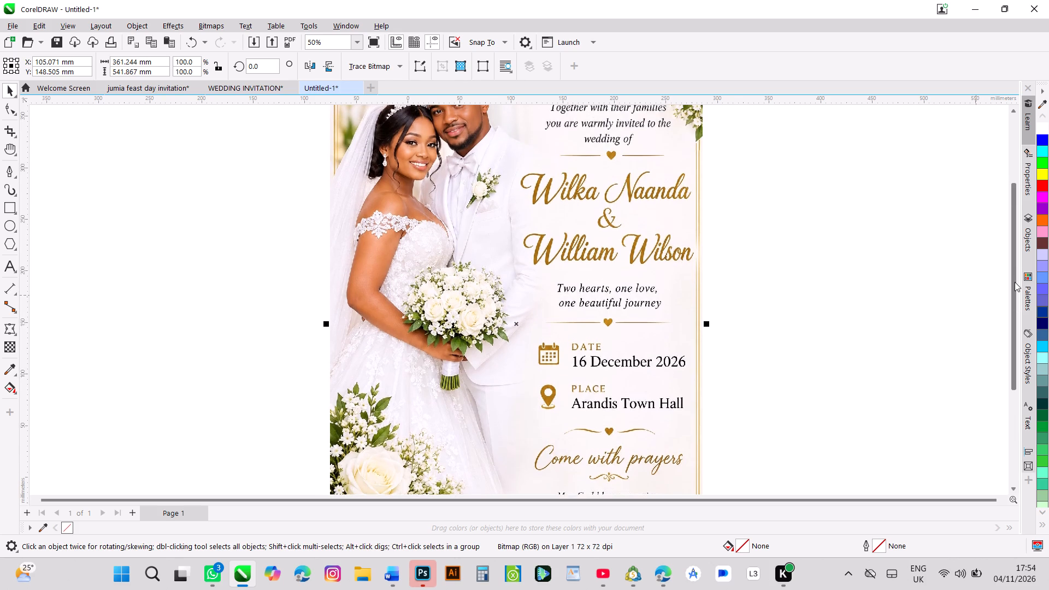
drag(1015, 282, 1020, 229)
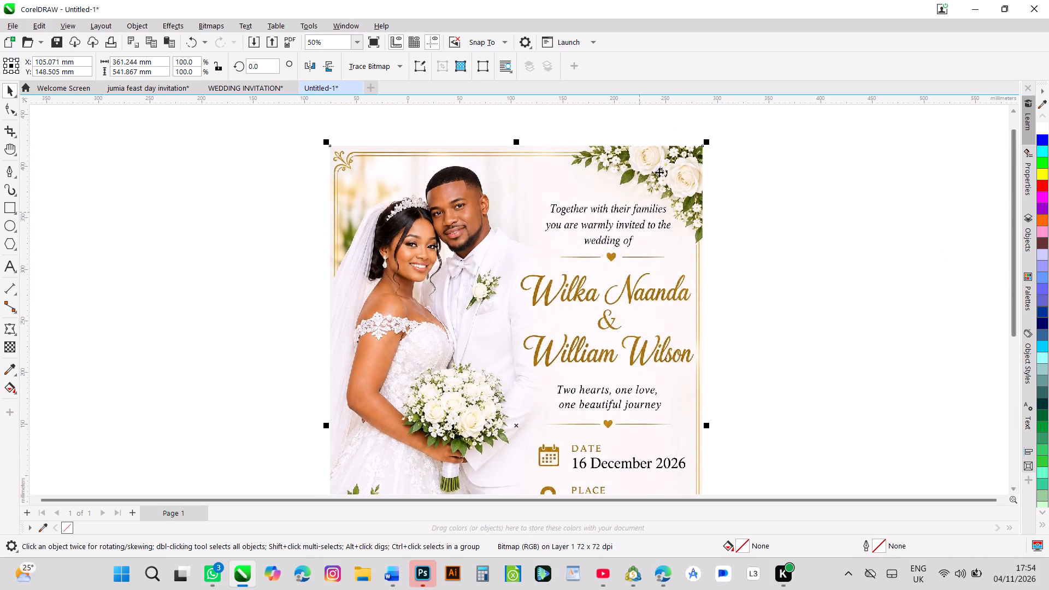
drag(707, 140, 598, 307)
drag(483, 396, 290, 223)
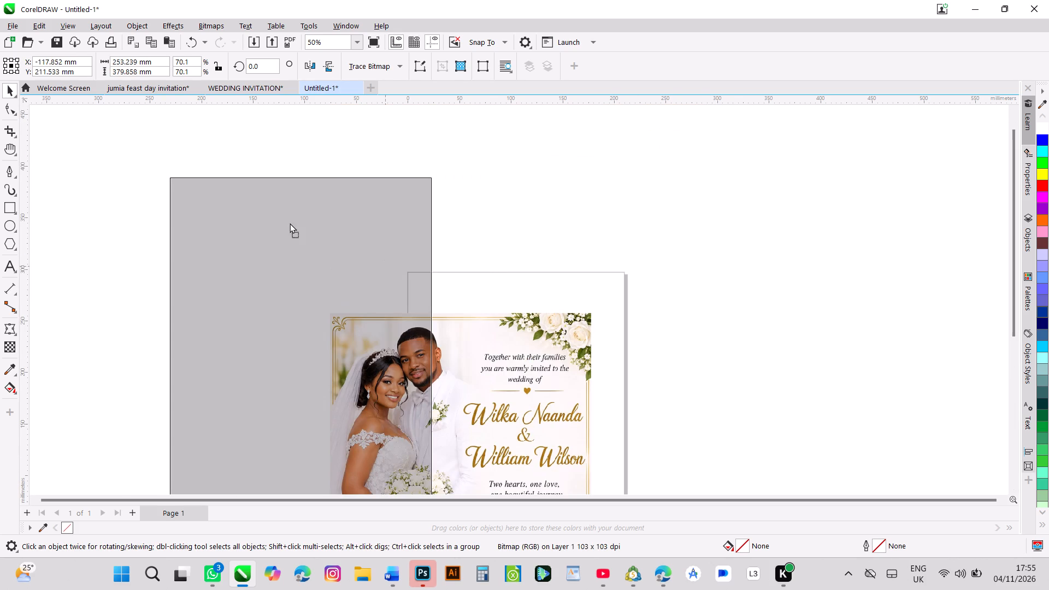
drag(290, 223, 284, 198)
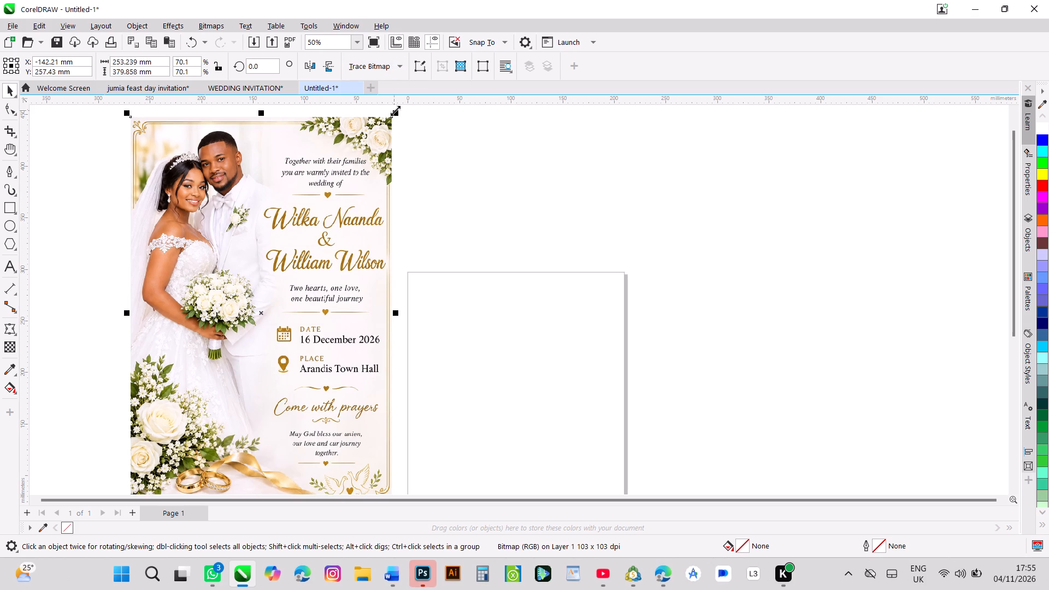
drag(395, 110, 310, 187)
drag(243, 350, 255, 330)
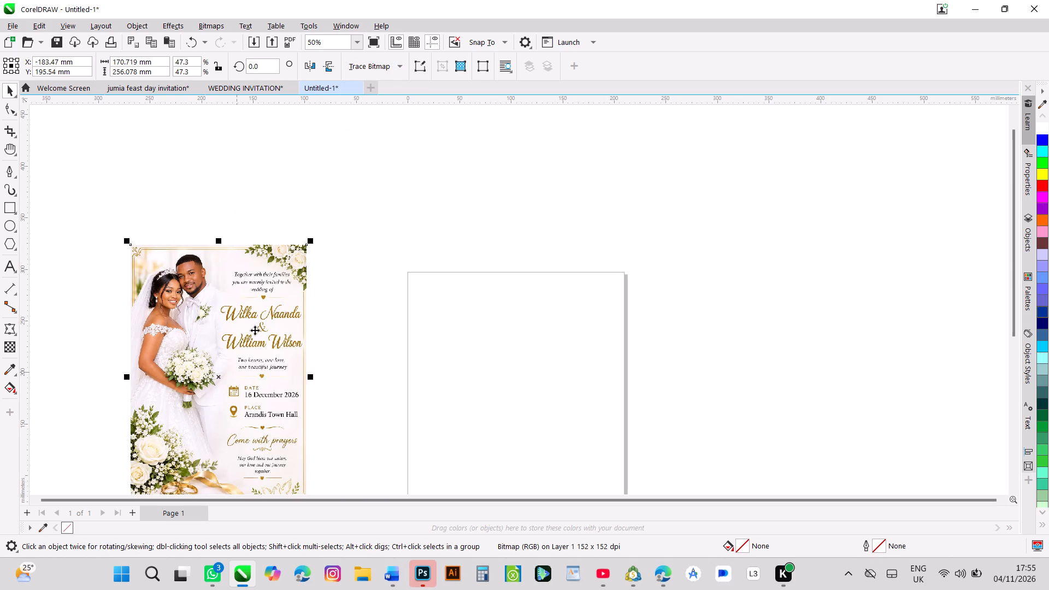
drag(255, 330, 266, 296)
click(580, 216)
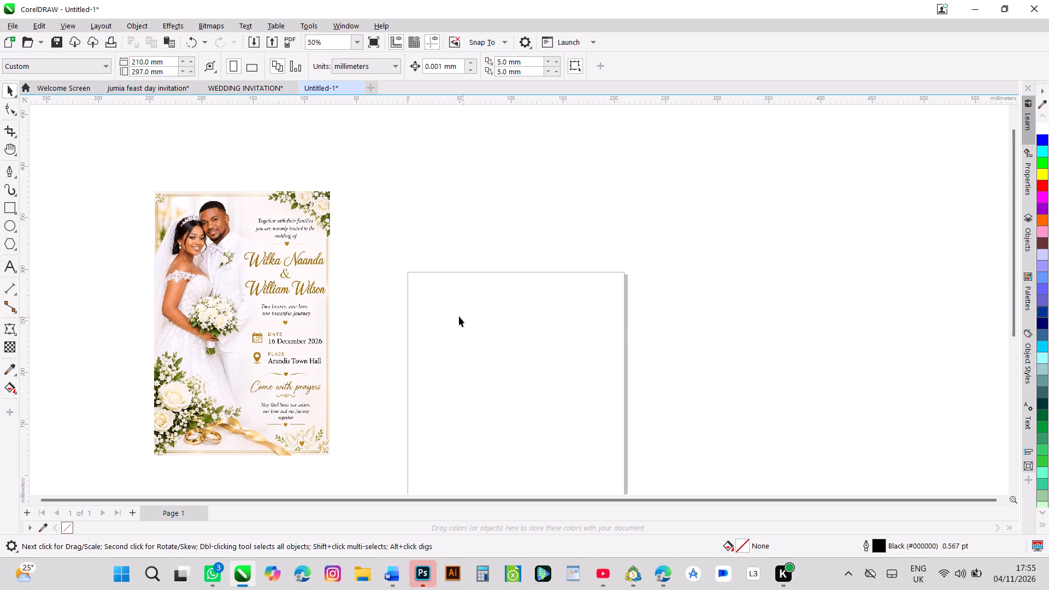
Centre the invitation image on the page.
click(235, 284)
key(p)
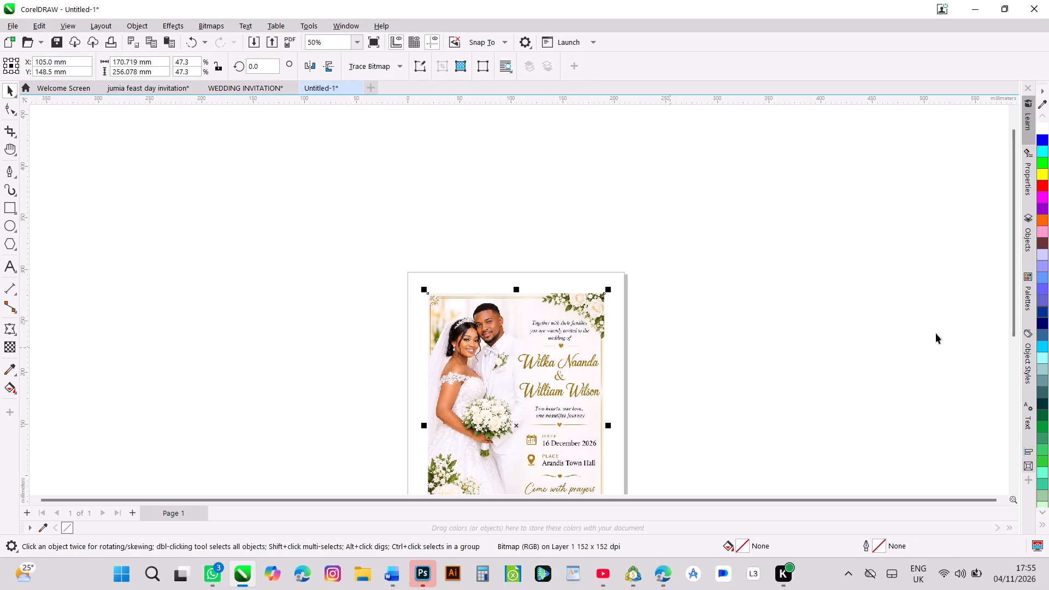
Move the invitation image off the page to its right, centred at about X 360 mm, Y 155 mm.
drag(1015, 314, 1022, 416)
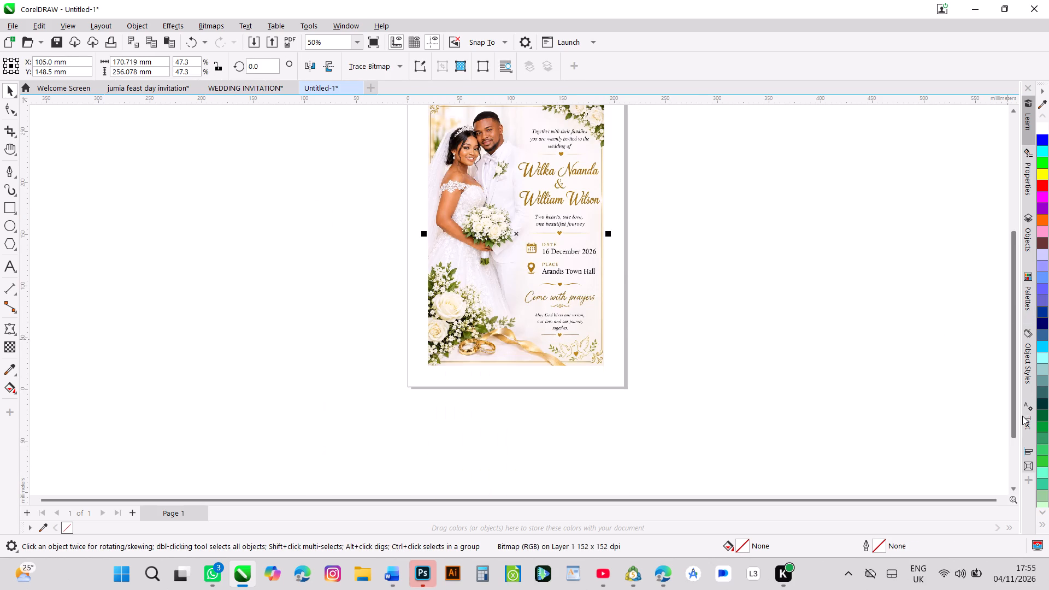
drag(1022, 416, 1022, 415)
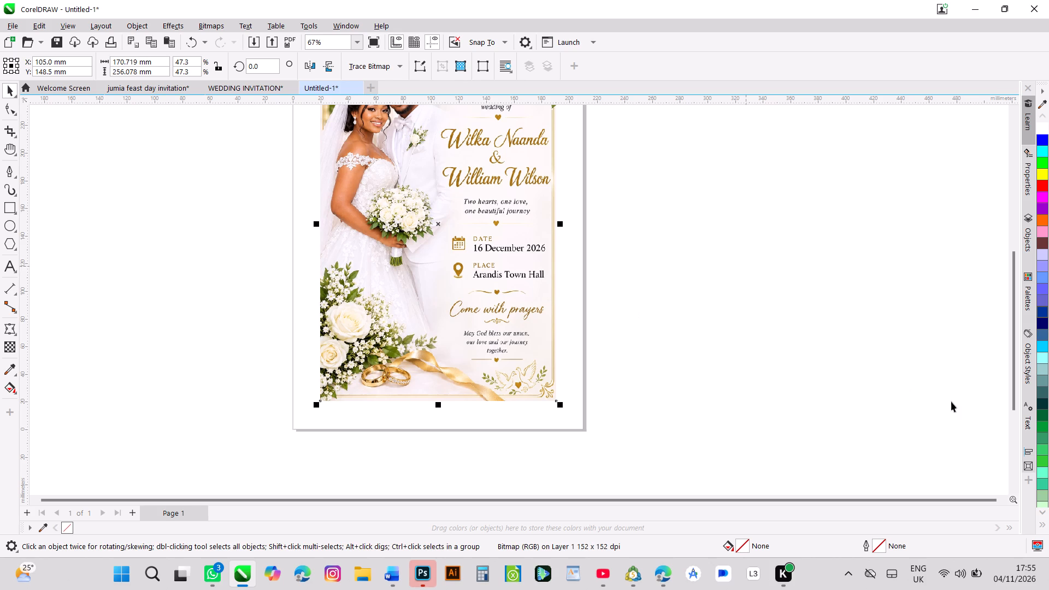
drag(1012, 383, 1013, 352)
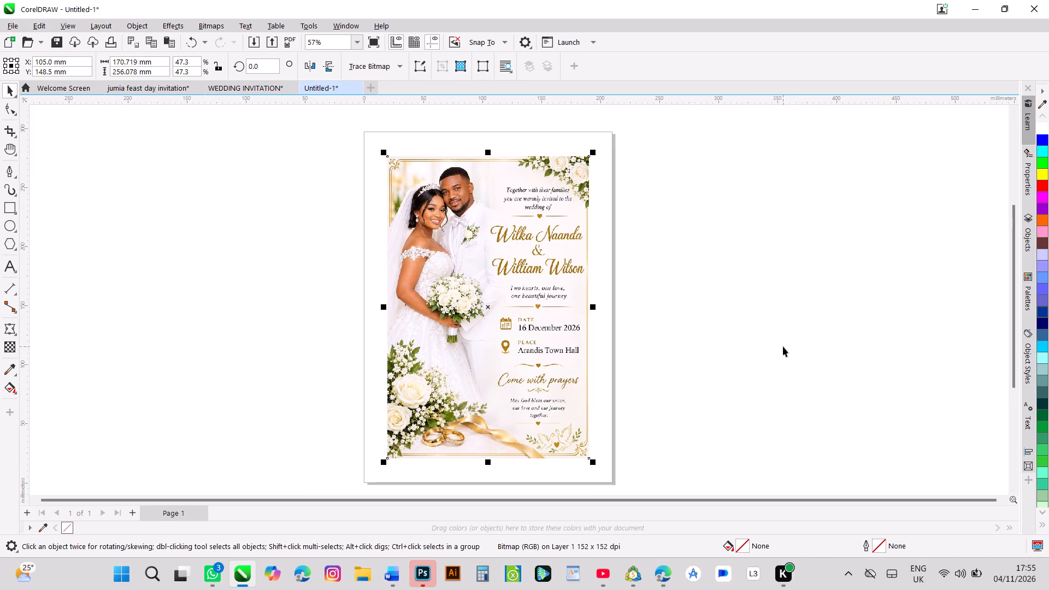
drag(551, 344, 658, 362)
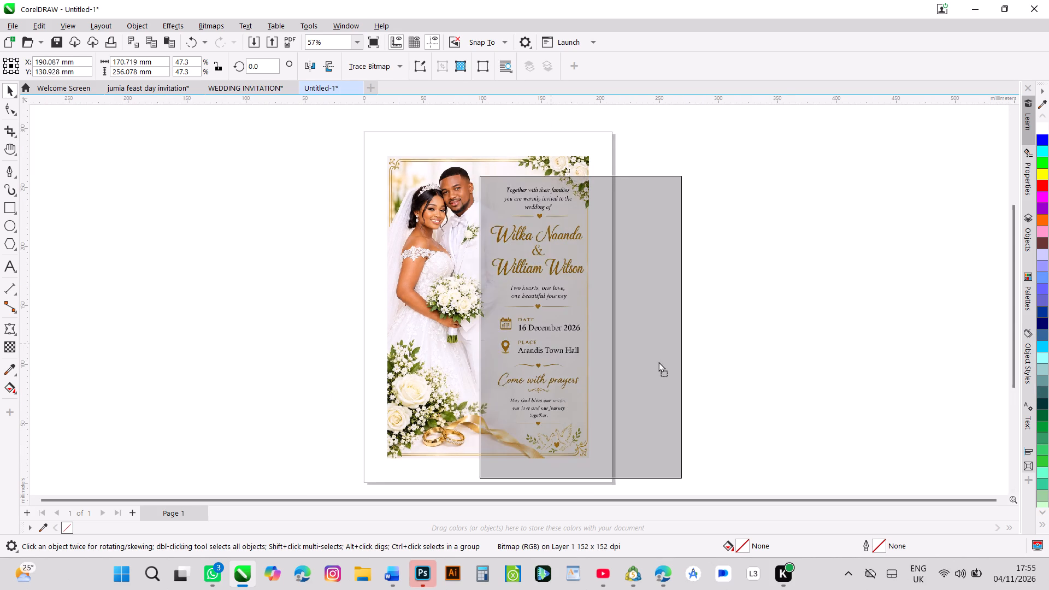
drag(658, 362, 852, 337)
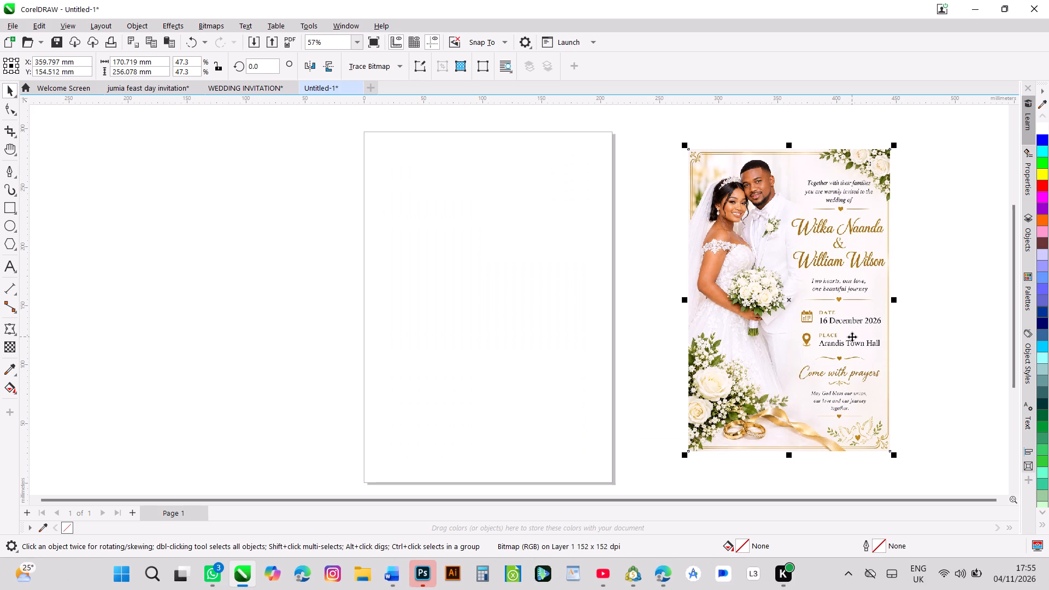
Create a page-frame rectangle of 210 × 297 mm covering the whole page.
double_click(4, 203)
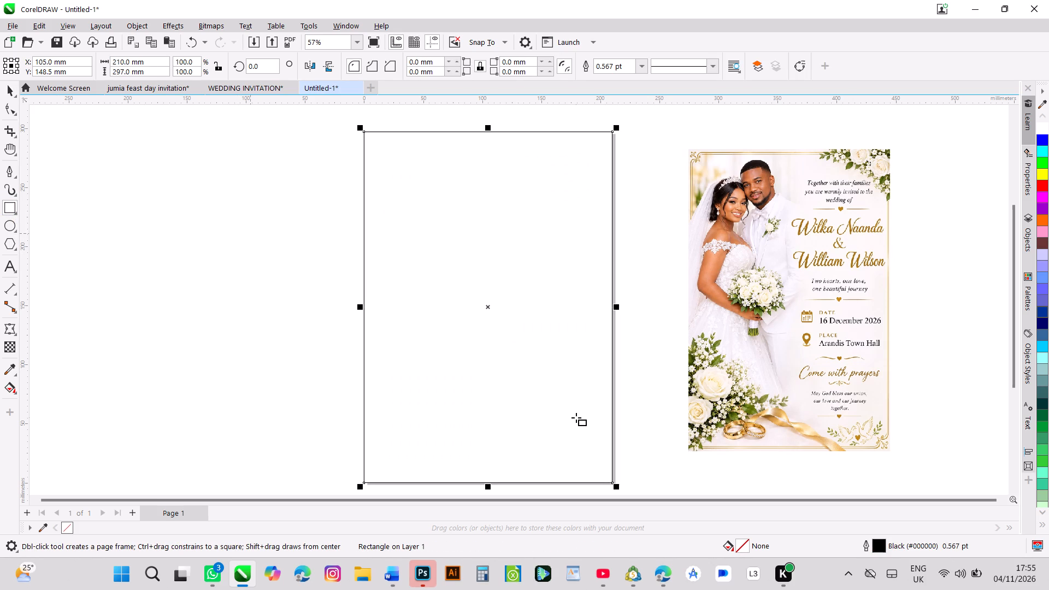
click(659, 570)
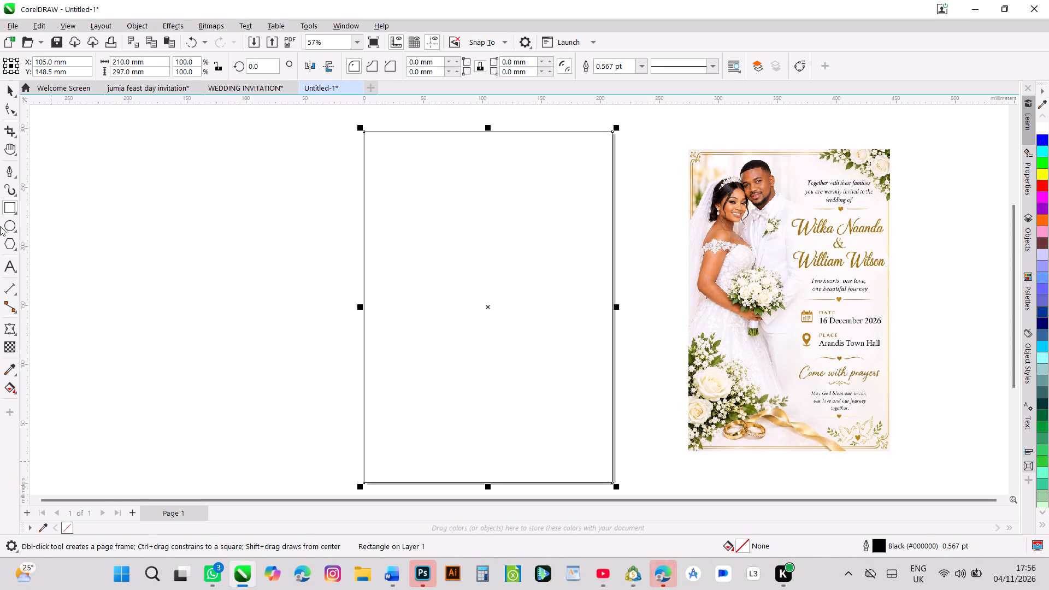
click(10, 269)
click(507, 227)
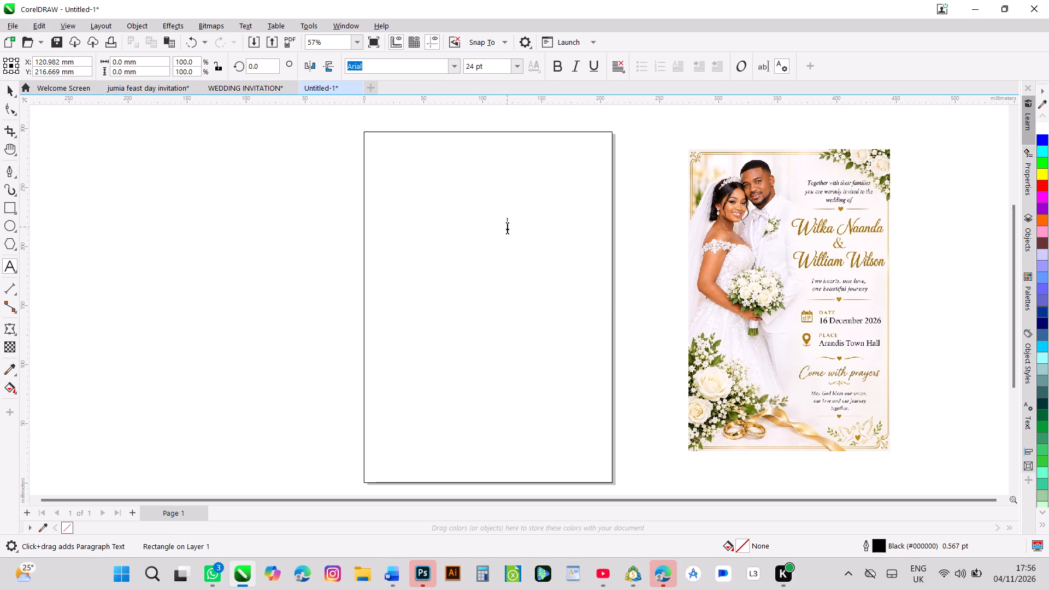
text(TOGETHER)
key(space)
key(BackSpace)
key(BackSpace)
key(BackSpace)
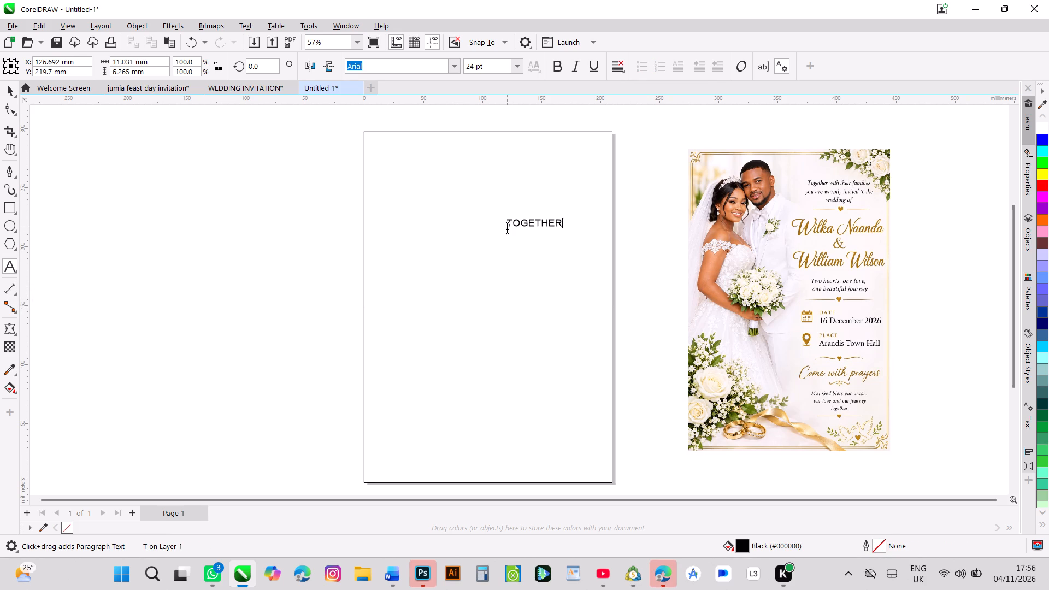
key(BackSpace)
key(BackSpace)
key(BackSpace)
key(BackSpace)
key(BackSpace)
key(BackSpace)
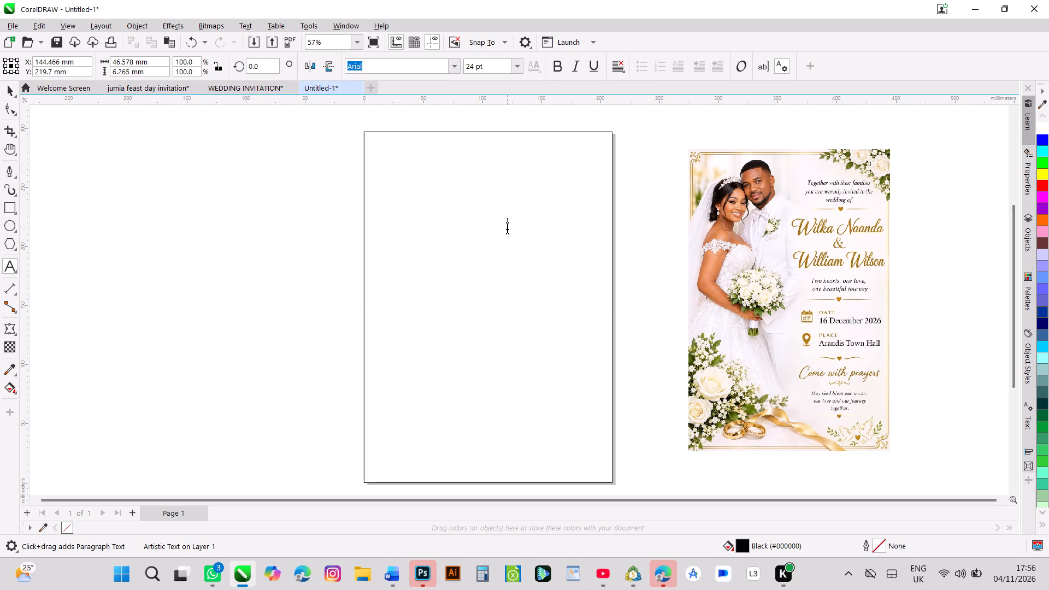
Enter "Together with their families" as the first line of the invitation text and start a new line.
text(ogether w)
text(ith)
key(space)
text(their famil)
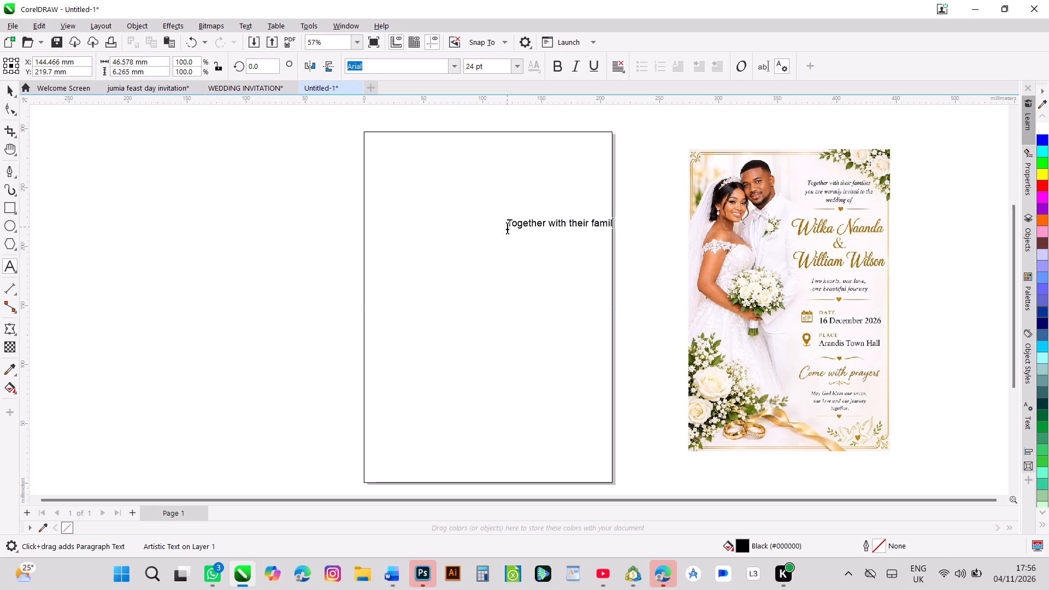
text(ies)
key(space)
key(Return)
Add "you are invited to the" and "wedding of" as the second and third lines of the text.
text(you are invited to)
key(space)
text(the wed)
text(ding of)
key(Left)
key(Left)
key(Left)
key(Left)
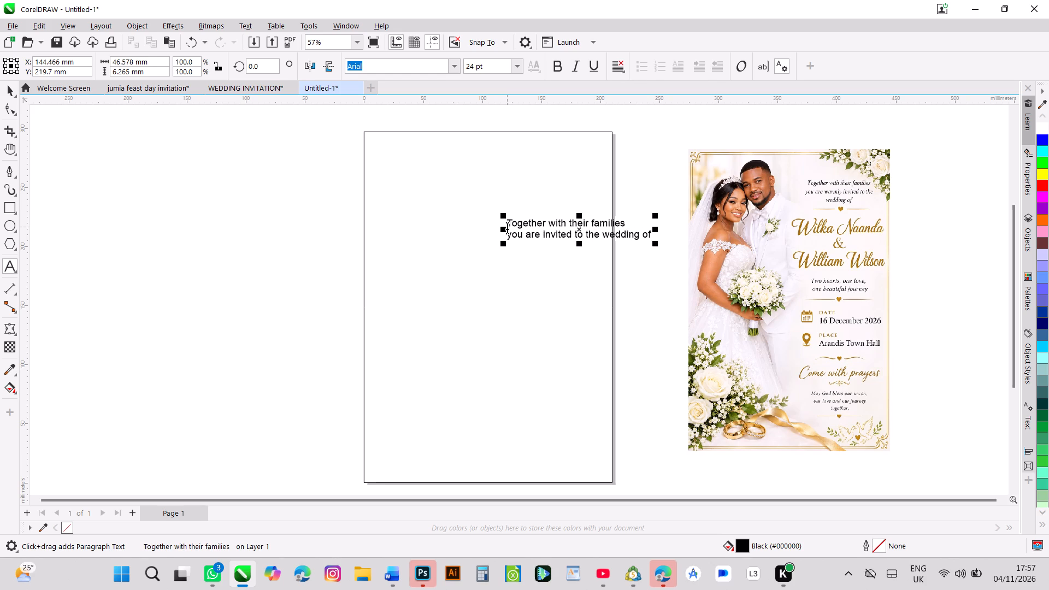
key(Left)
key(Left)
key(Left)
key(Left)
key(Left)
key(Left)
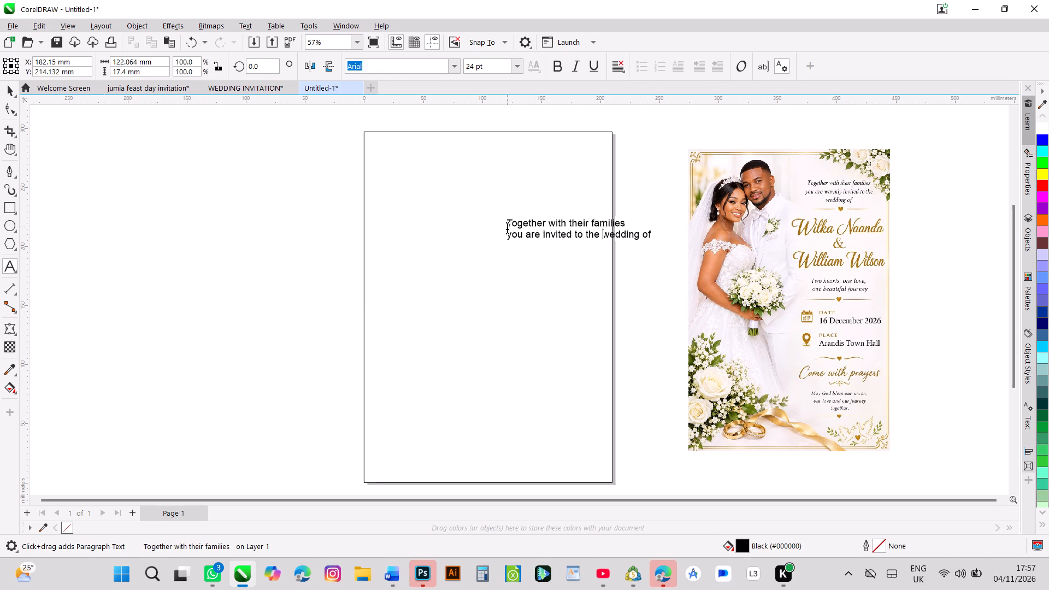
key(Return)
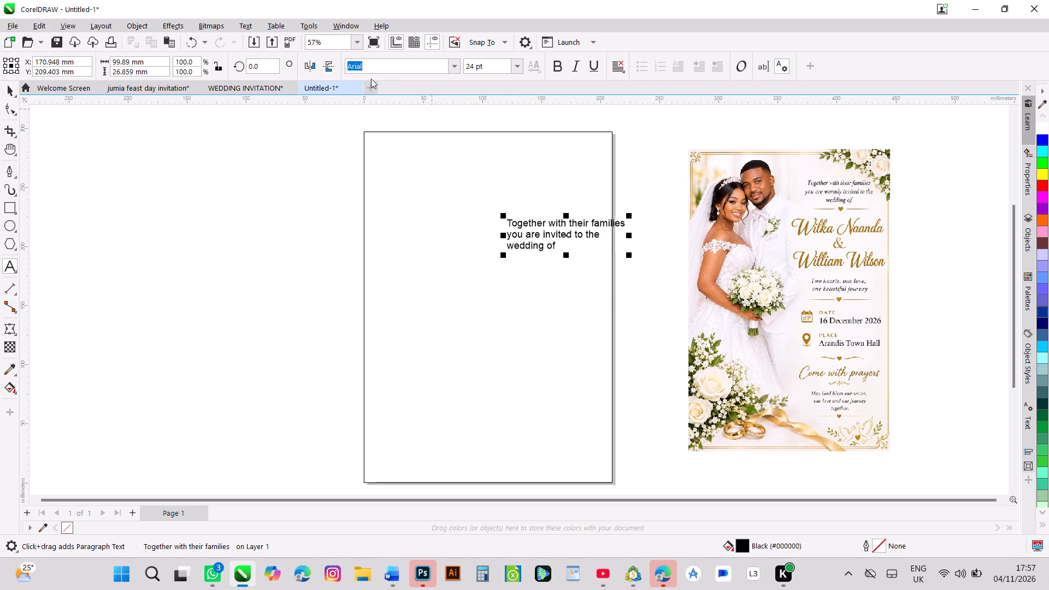
Centre-align the three-line invitation text and set its font to Pristina.
click(617, 73)
click(662, 113)
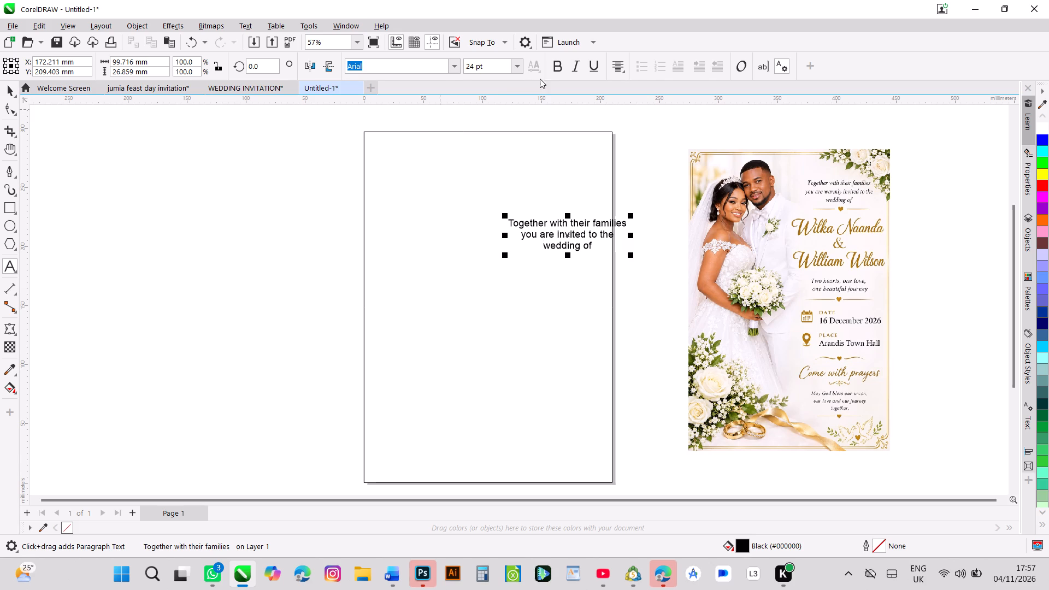
click(453, 70)
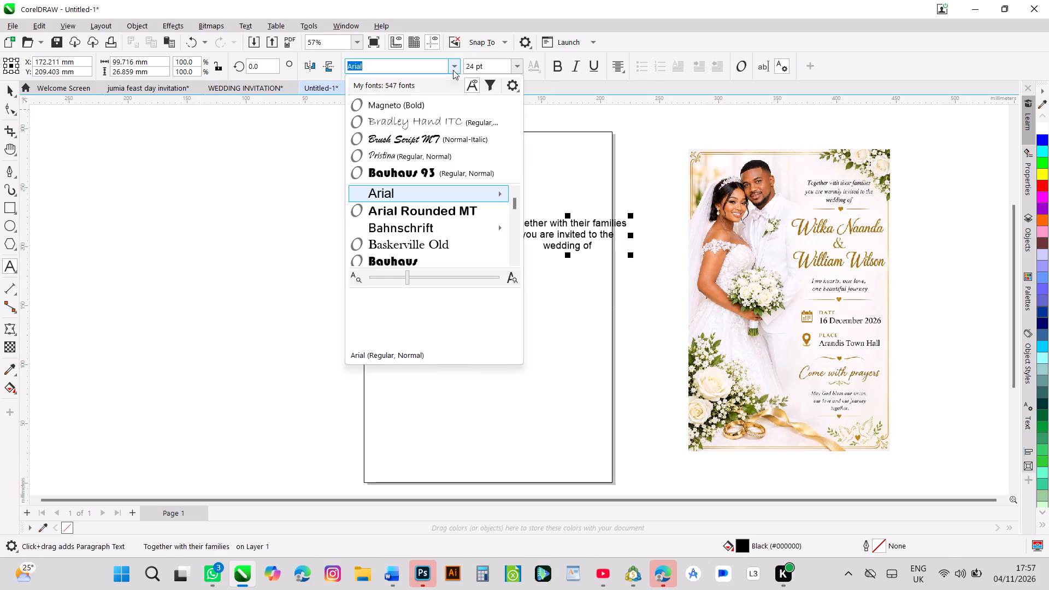
click(422, 154)
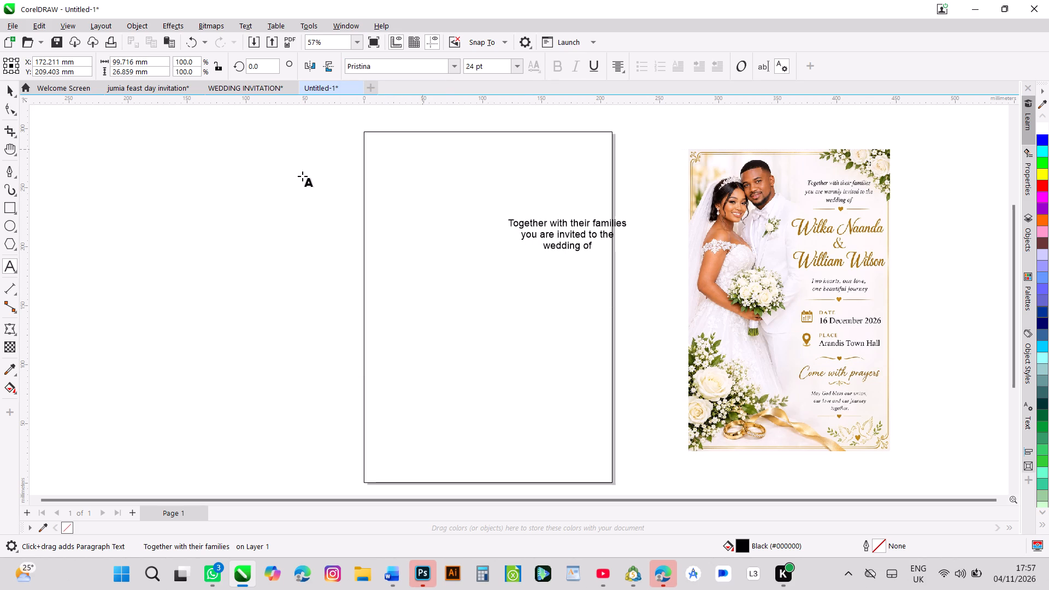
click(6, 96)
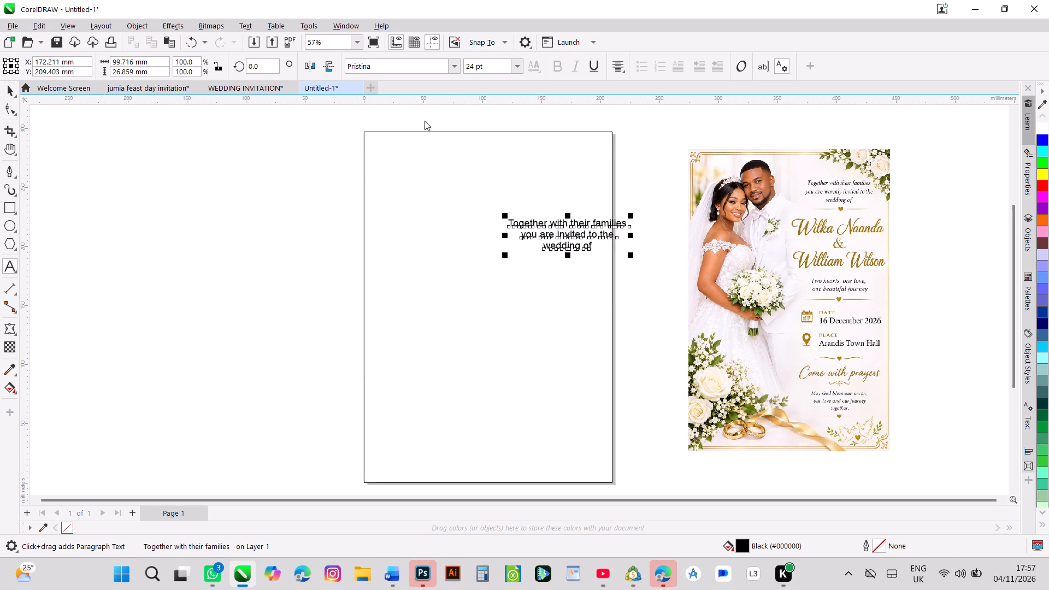
click(456, 68)
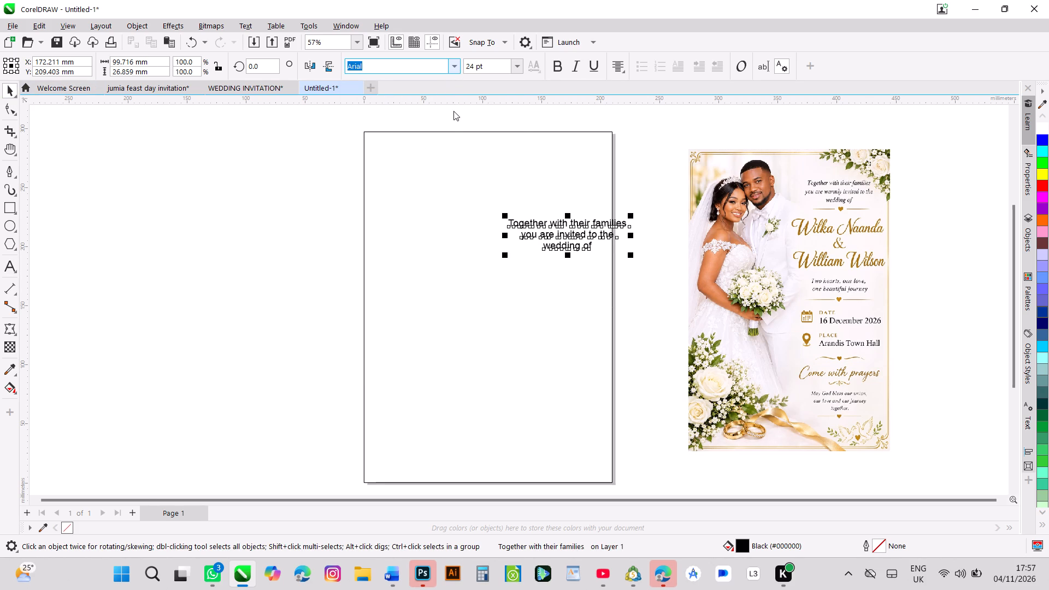
click(449, 110)
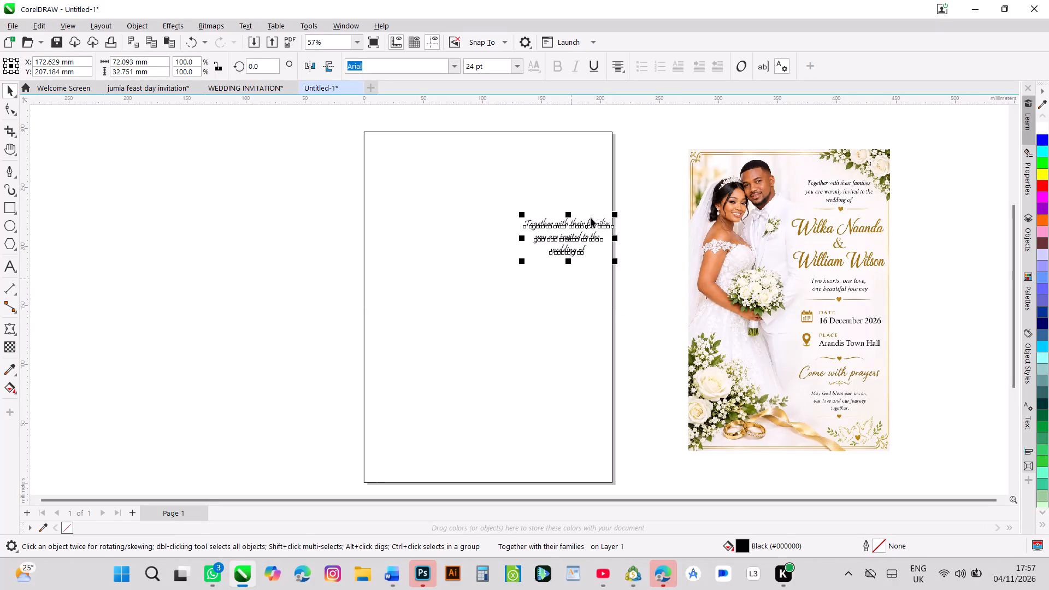
Move the invitation text up the page, centred at about X 158 mm, Y 246 mm, and deselect it.
drag(574, 238, 559, 202)
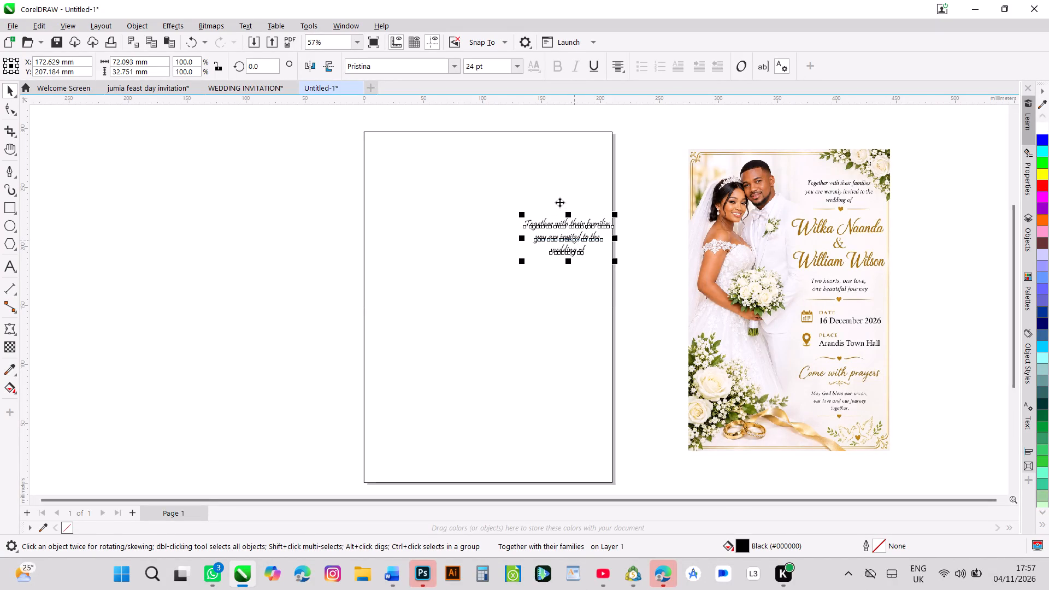
drag(559, 202, 557, 194)
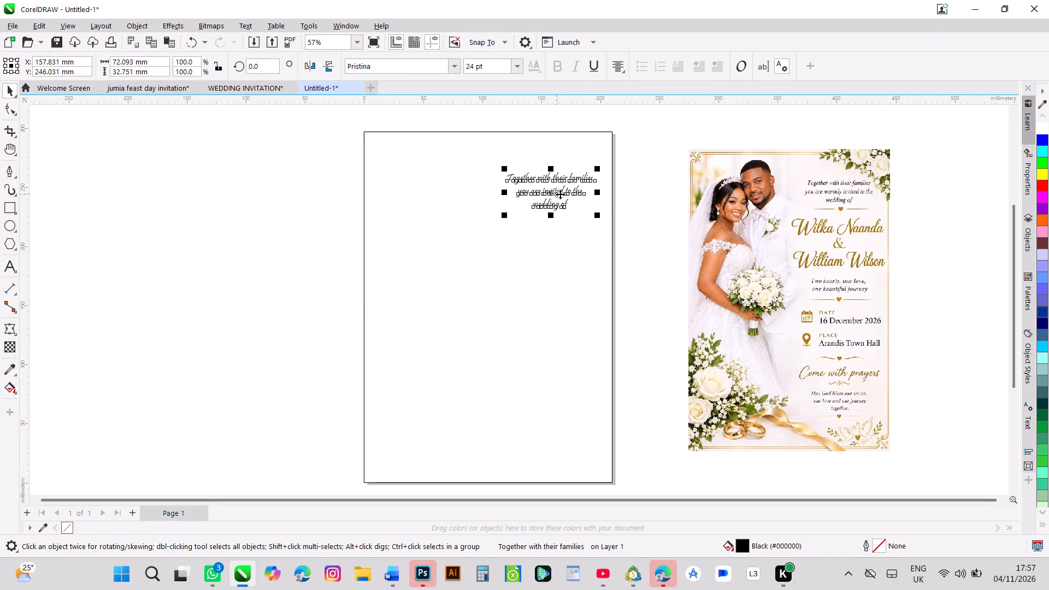
click(264, 218)
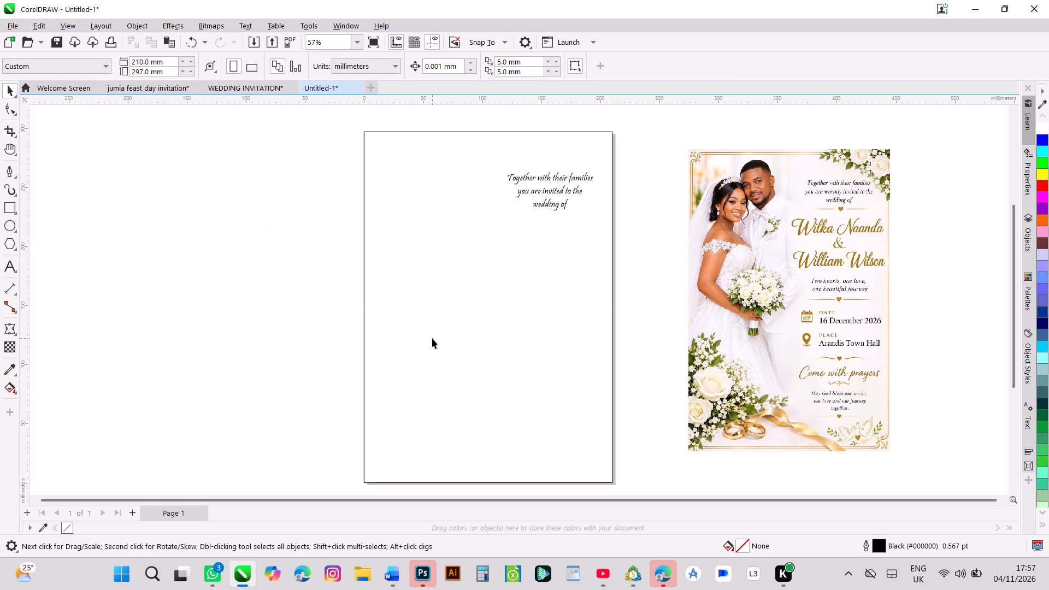
Add the first partner's full name as separate artistic text below the invitation lines, at about X 128 mm, Y 196 mm.
click(9, 268)
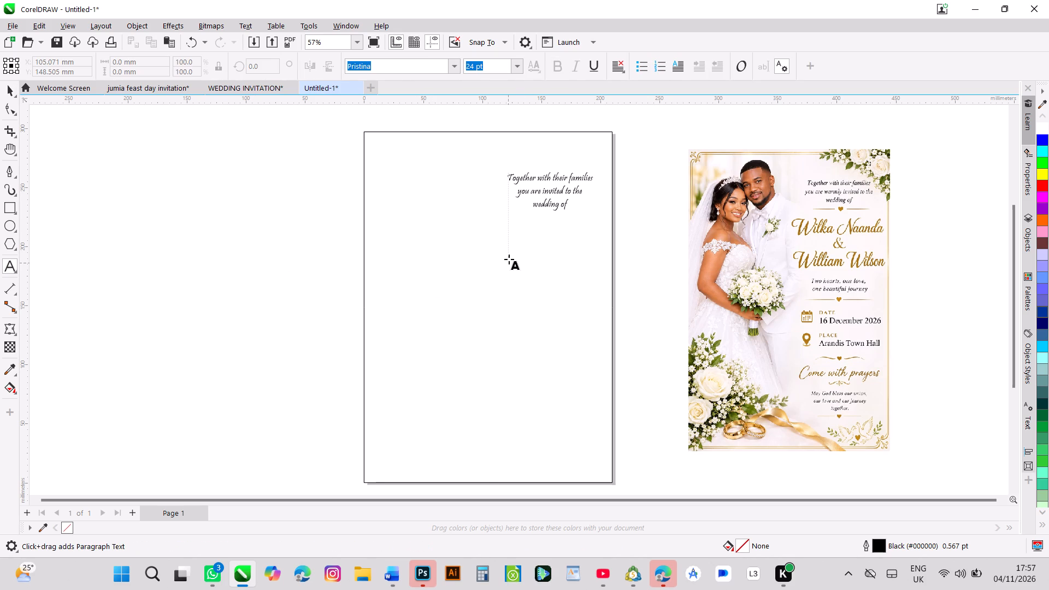
click(515, 251)
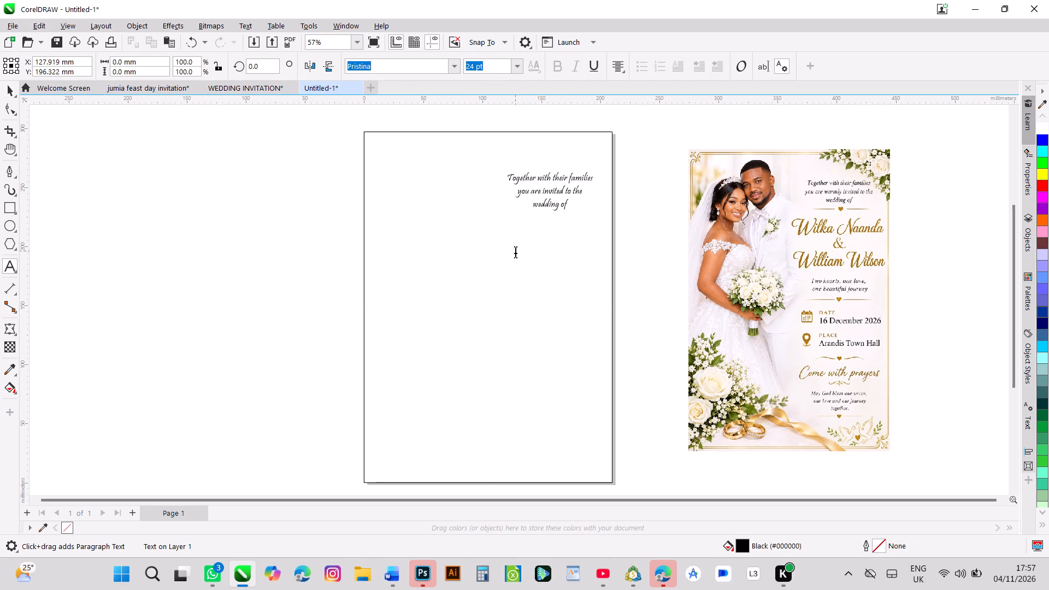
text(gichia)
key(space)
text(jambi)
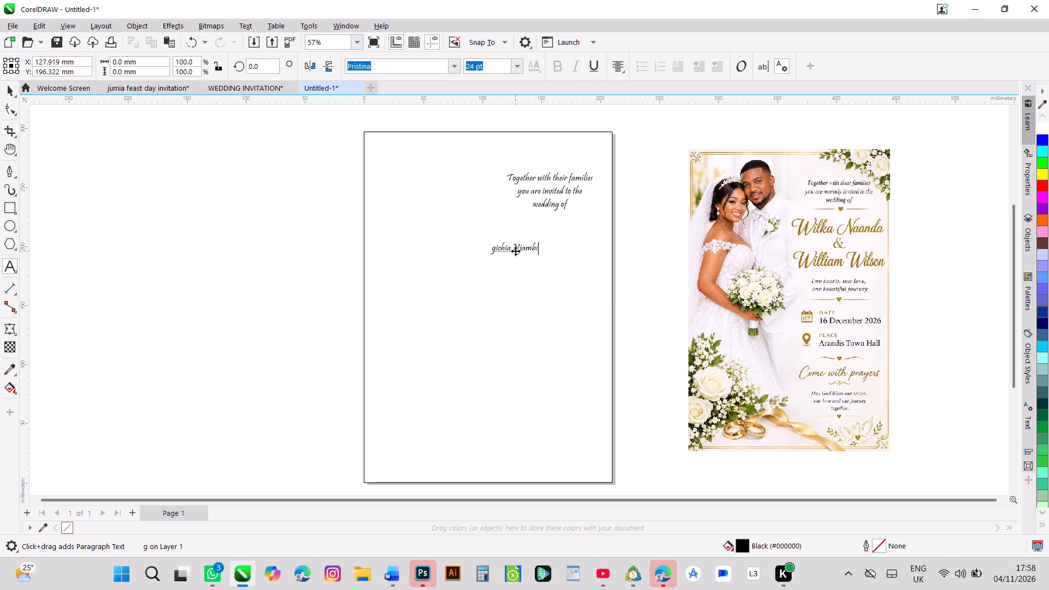
Add a separate "&" text beneath the first partner's name, at about X 127 mm, Y 182 mm.
click(512, 268)
key(shift+ampersand)
Add the second partner's full name as separate text below the "&", at about X 122 mm, Y 161 mm.
click(505, 293)
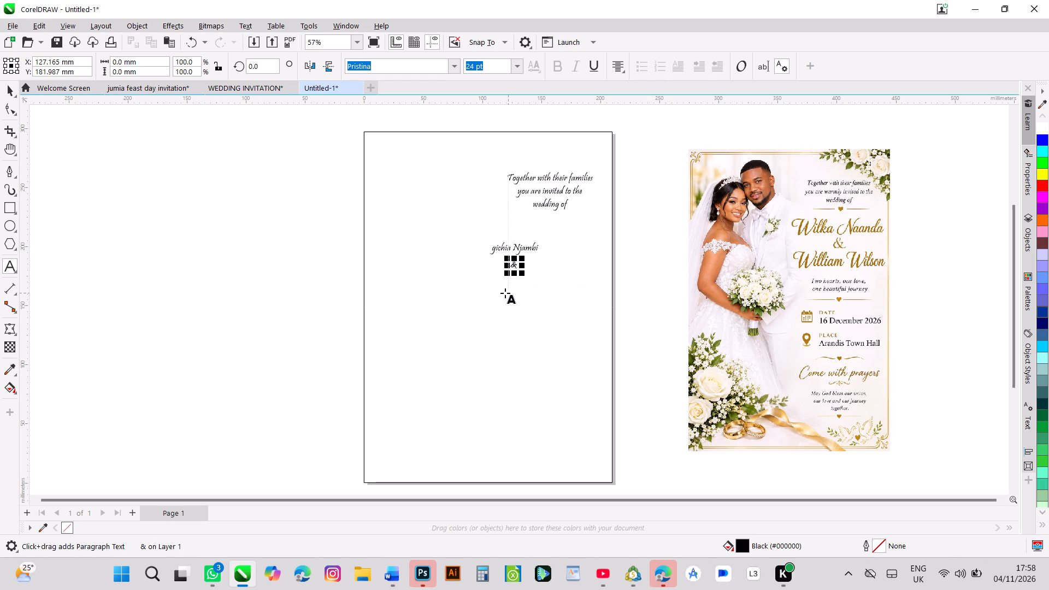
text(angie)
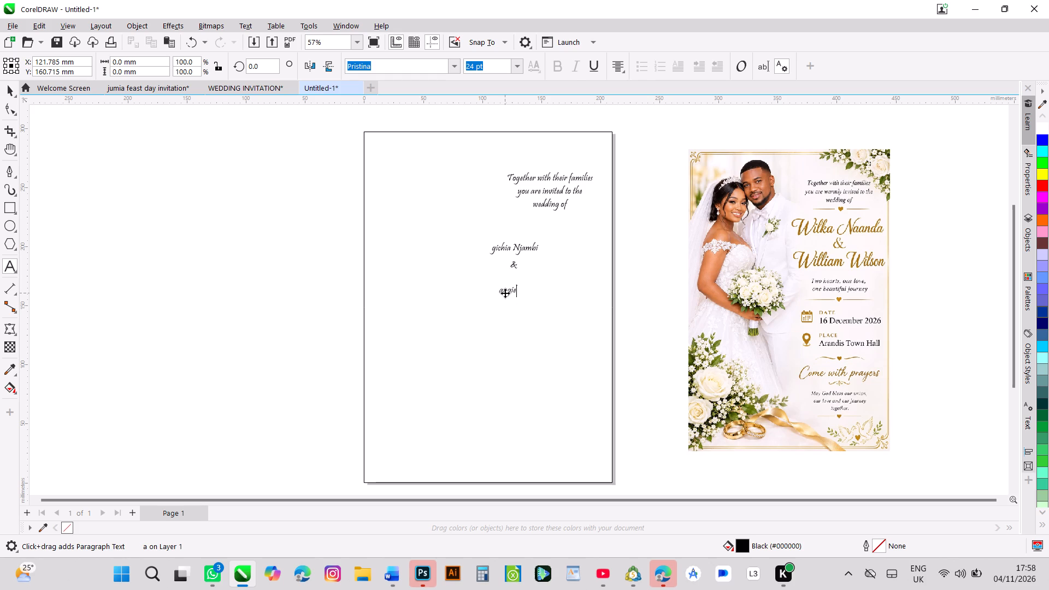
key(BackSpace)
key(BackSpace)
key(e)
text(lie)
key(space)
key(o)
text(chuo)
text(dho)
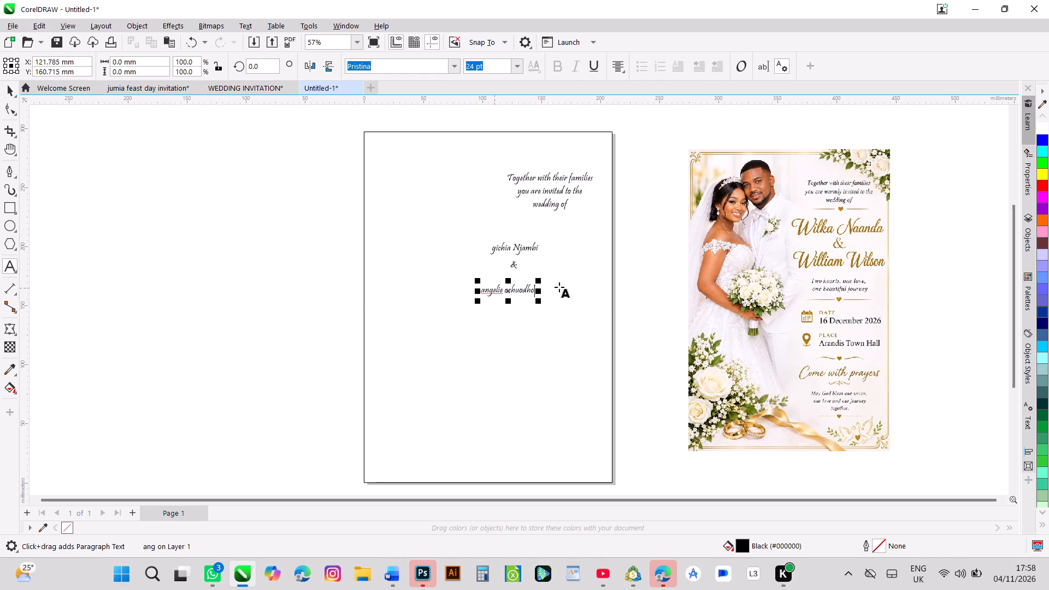
Capitalise the initial letters of the surname and first name in the second partner's name.
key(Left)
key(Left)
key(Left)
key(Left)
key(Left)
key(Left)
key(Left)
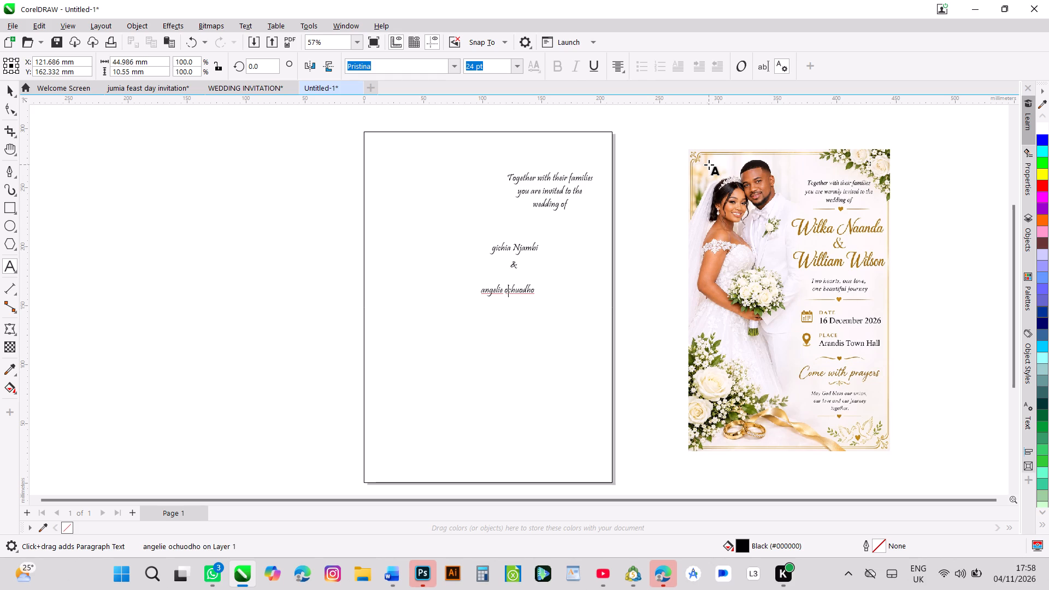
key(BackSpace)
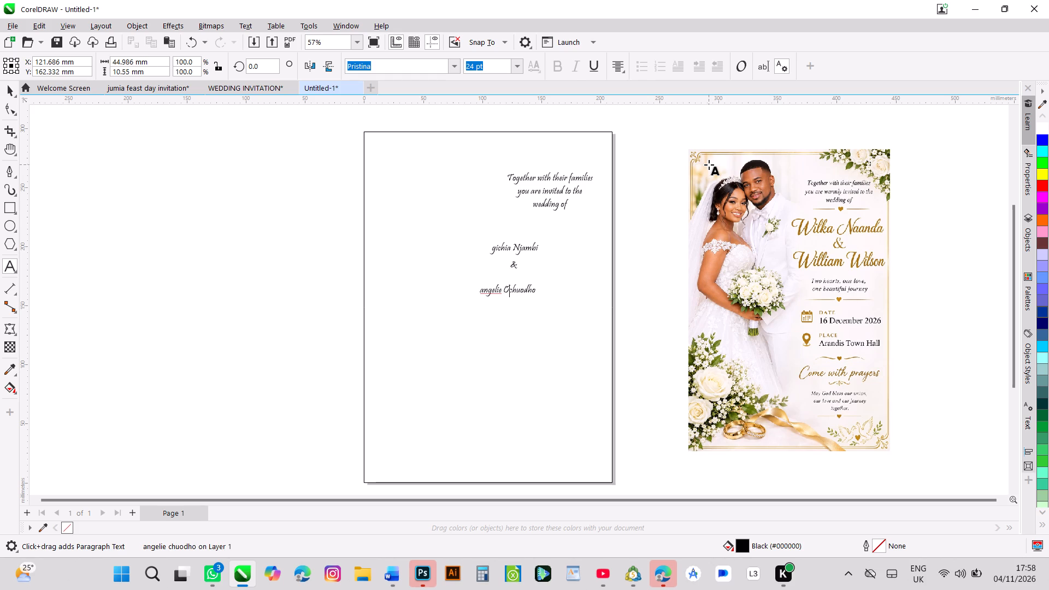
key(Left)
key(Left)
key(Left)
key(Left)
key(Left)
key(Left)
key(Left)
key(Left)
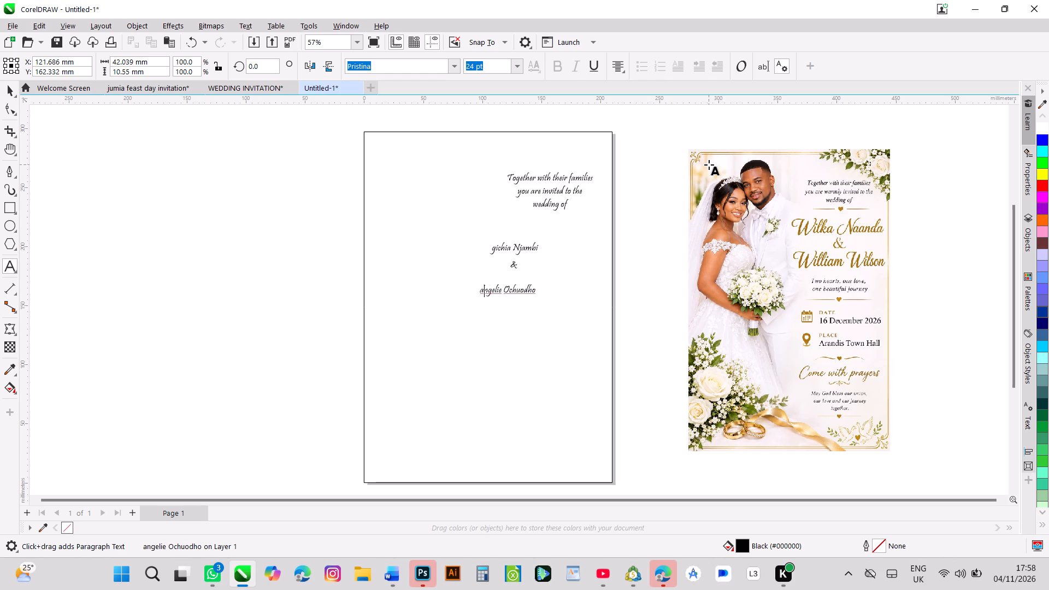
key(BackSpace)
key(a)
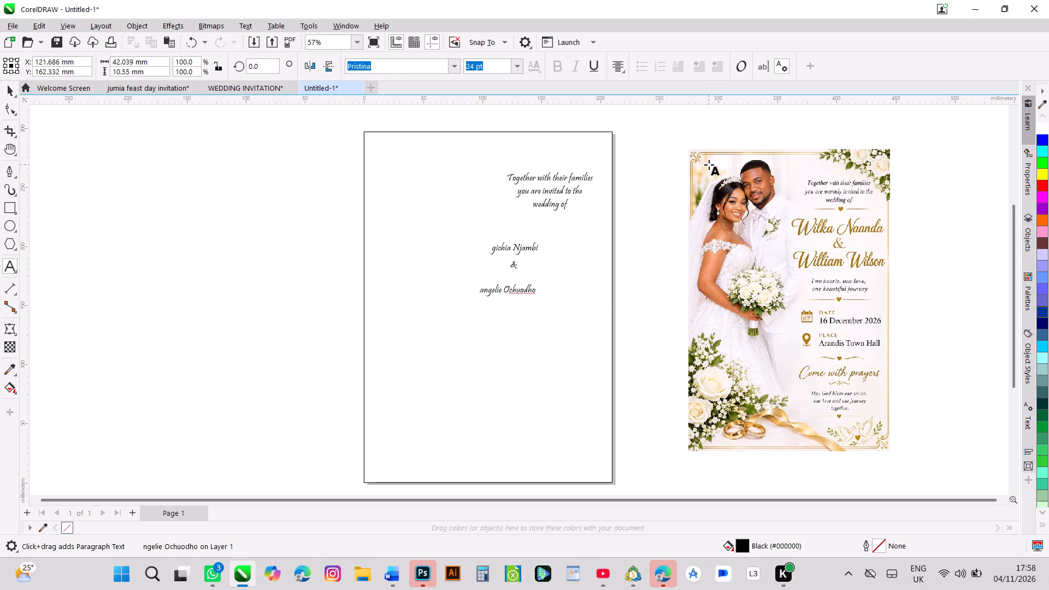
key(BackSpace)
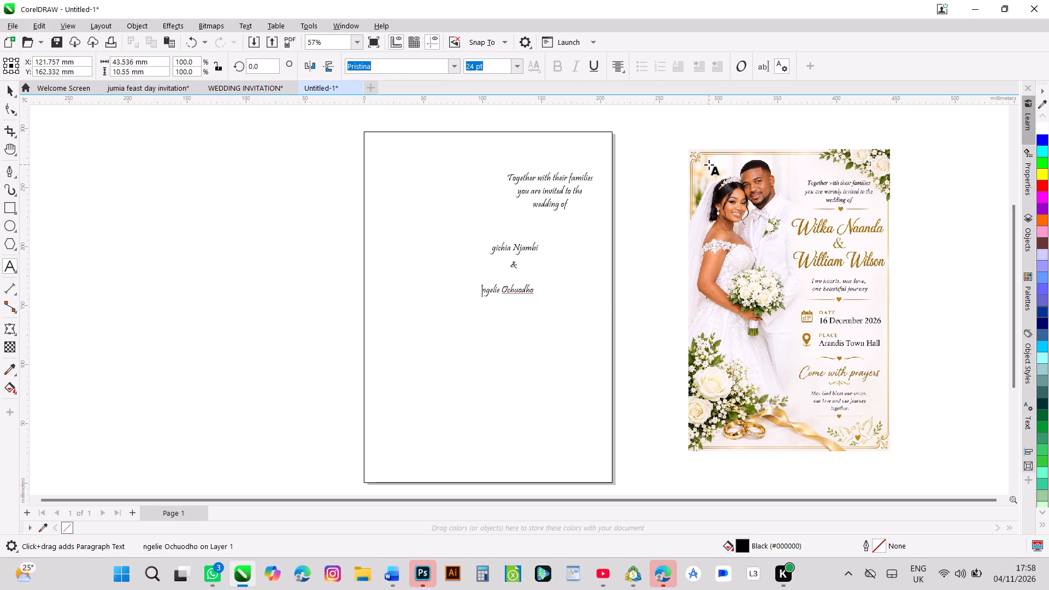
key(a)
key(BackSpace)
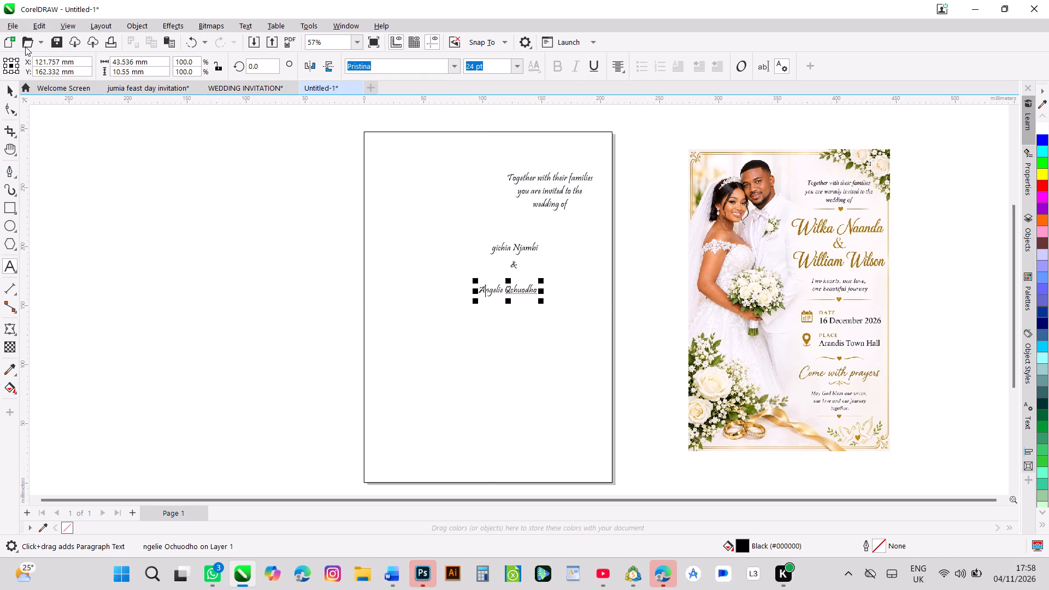
Capitalise the initial letter of the first partner's first name and deselect the text.
click(5, 90)
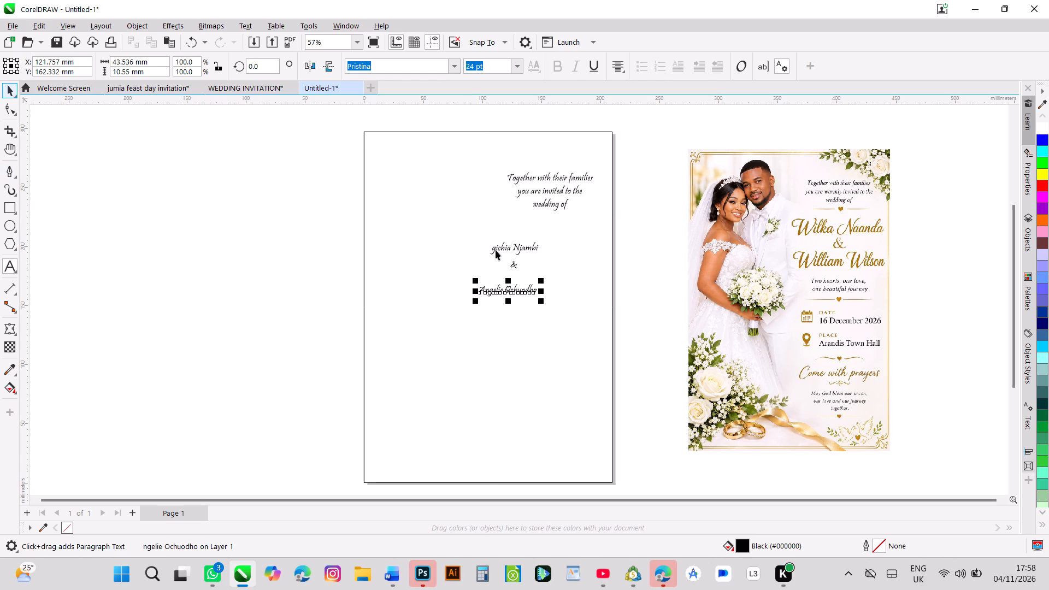
click(496, 250)
double_click(496, 250)
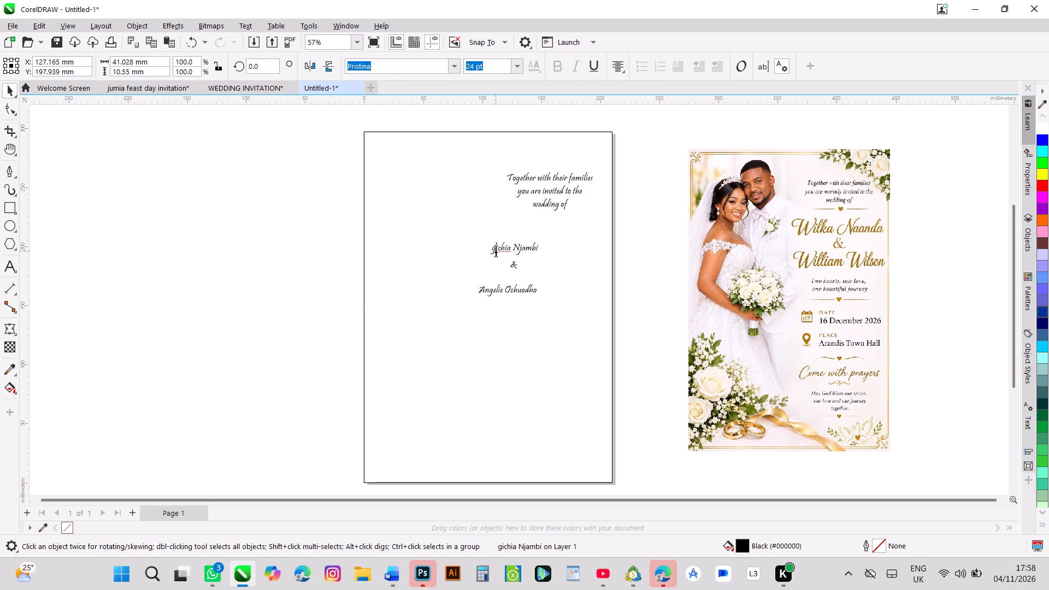
key(BackSpace)
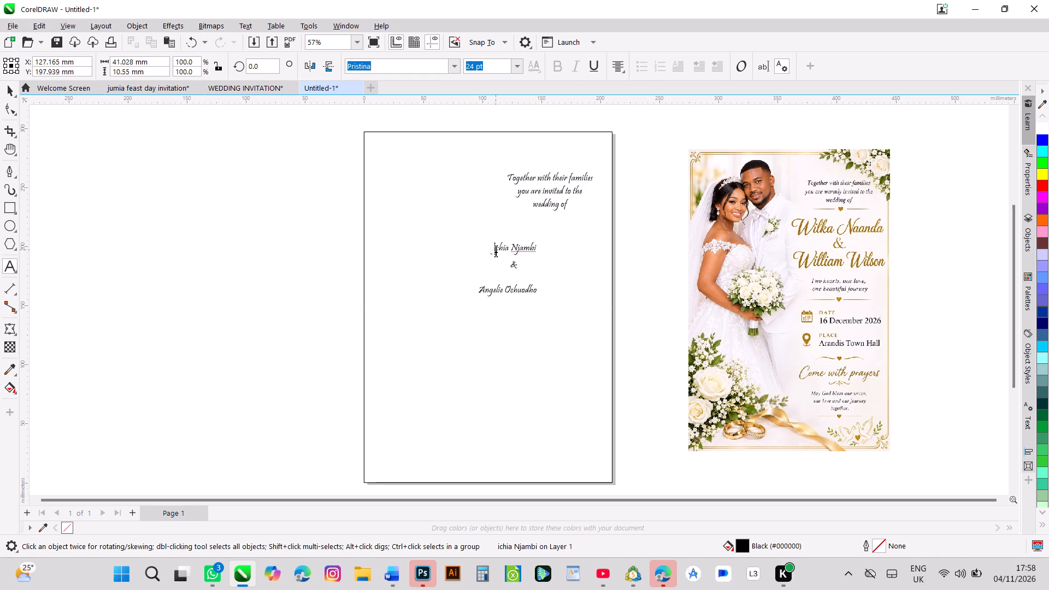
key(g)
click(13, 97)
click(155, 238)
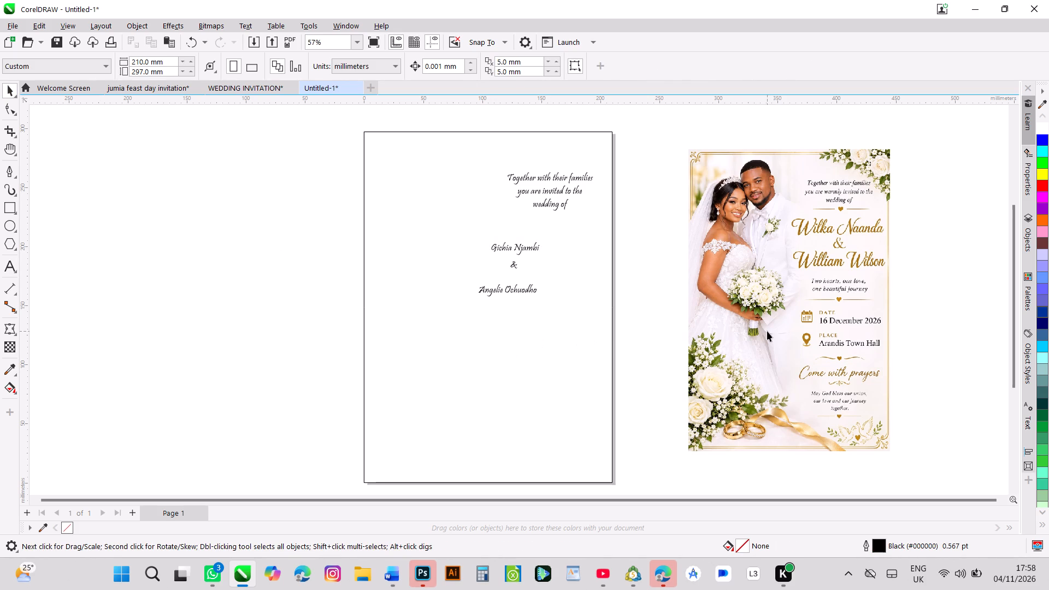
Add the two-line text "Two hearts, one love," / "one beautiful journey" below the names, at about X 138 mm, Y 121 mm.
click(5, 270)
click(527, 340)
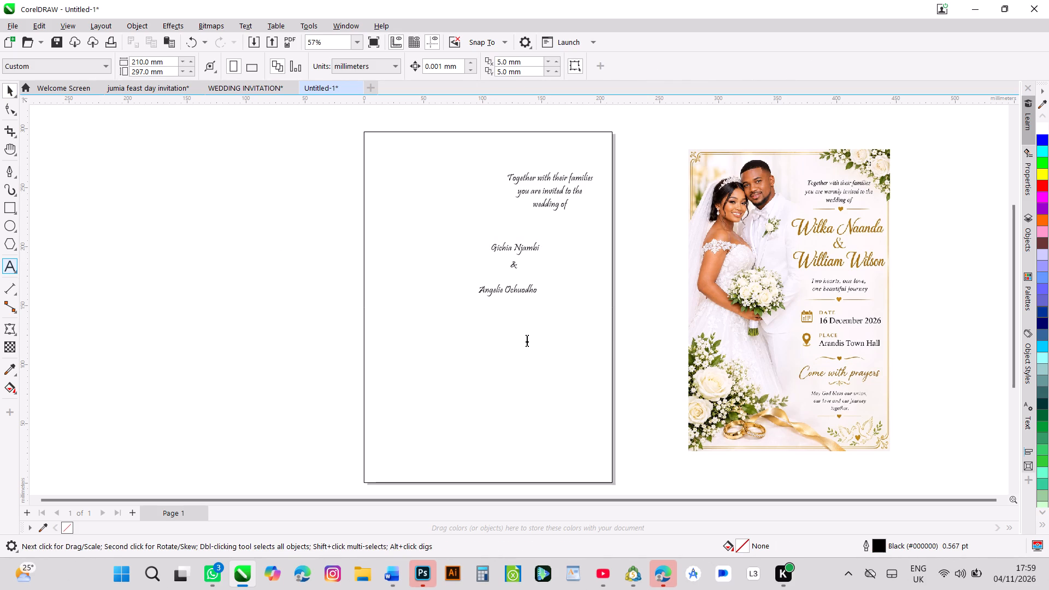
click(527, 339)
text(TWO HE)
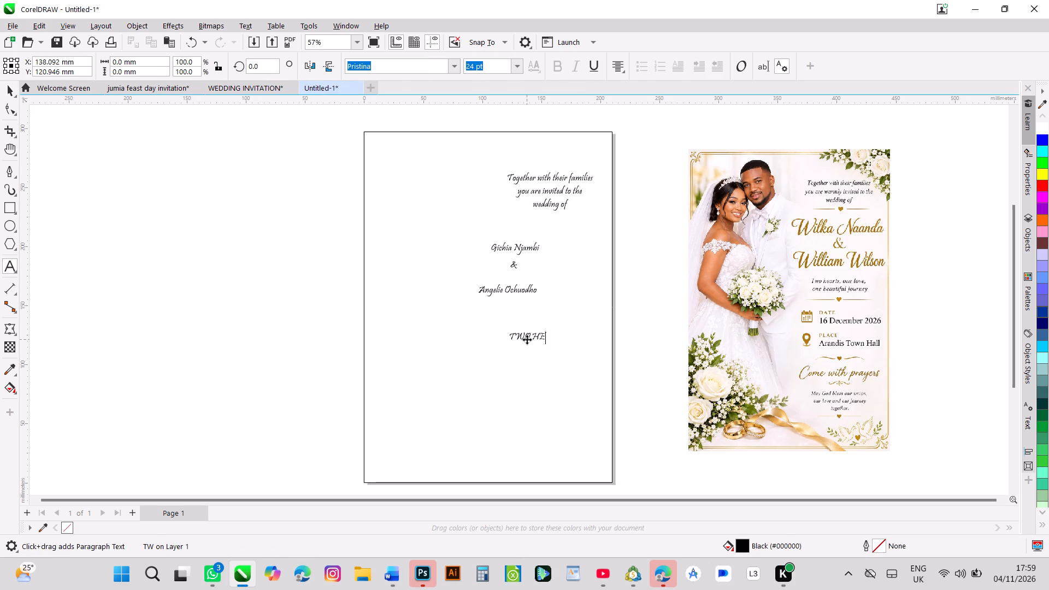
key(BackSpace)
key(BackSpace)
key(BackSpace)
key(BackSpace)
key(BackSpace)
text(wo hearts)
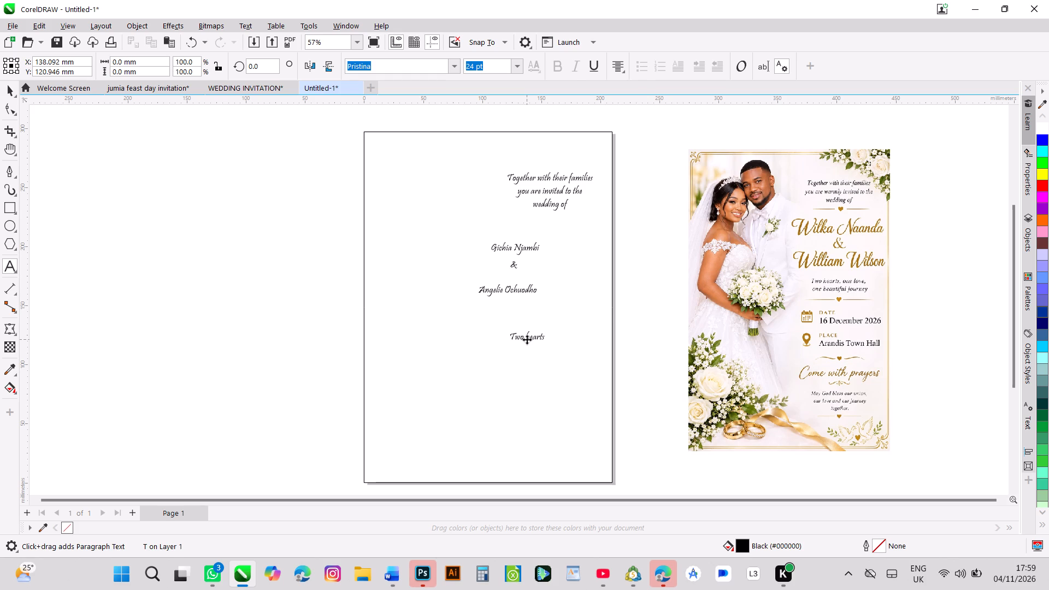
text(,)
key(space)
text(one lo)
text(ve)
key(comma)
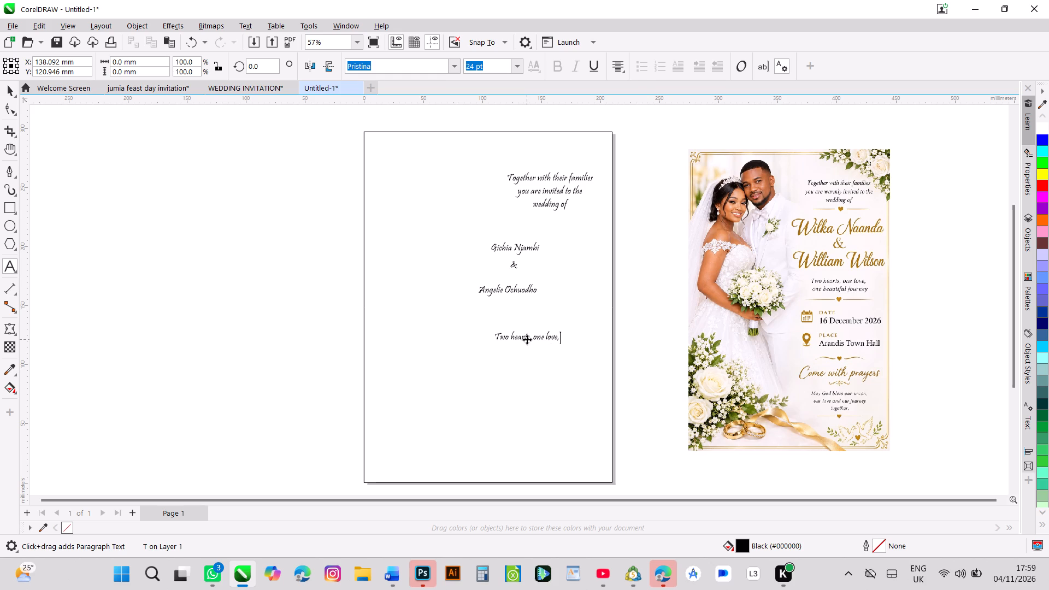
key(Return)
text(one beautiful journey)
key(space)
Add the two-line text "Date" / "16th December" below the "Two hearts" lines, at about X 97 mm, Y 90 mm.
click(474, 376)
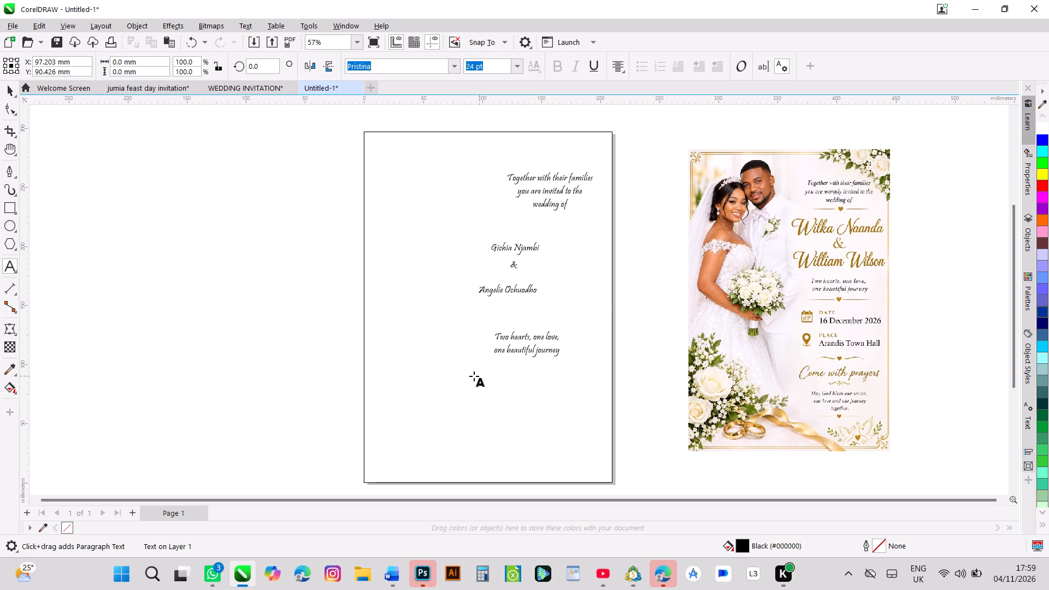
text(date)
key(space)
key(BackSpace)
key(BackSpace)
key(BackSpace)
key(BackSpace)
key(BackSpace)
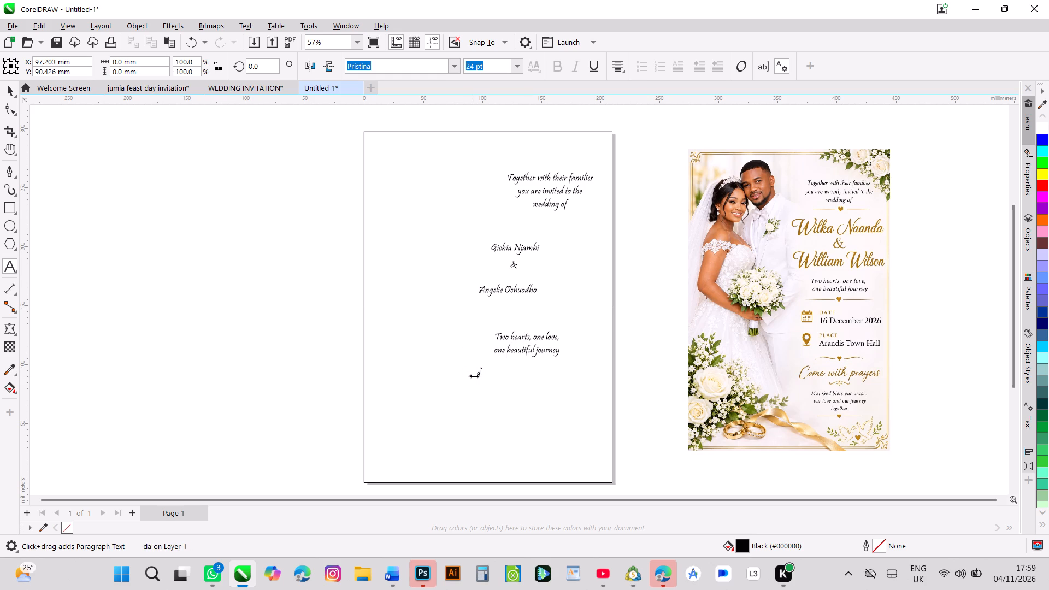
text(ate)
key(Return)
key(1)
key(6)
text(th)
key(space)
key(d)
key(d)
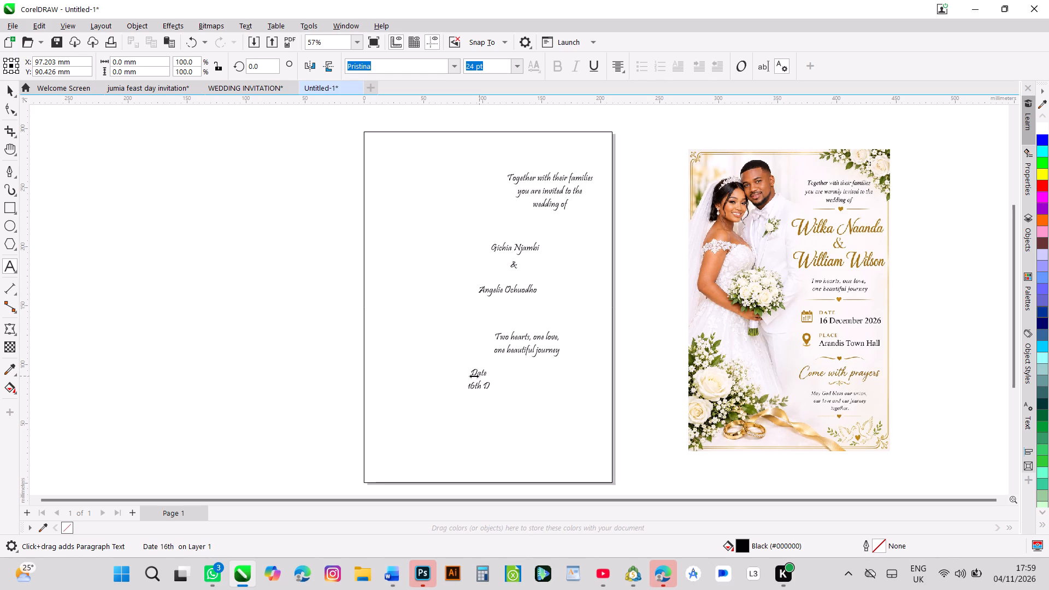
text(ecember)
Add the two-line text "place" / "gardens, italy" below the date, at about X 105 mm, Y 65 mm.
click(485, 406)
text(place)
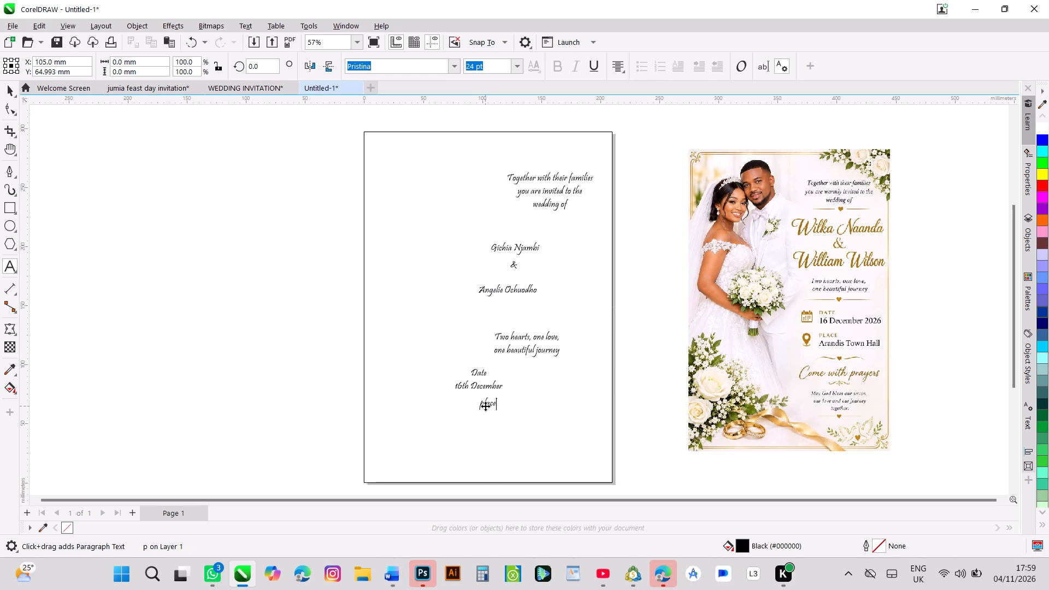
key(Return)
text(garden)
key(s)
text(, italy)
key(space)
Add the text "Come with prayers" below the place text, at about X 173 mm, Y 37 mm.
click(569, 439)
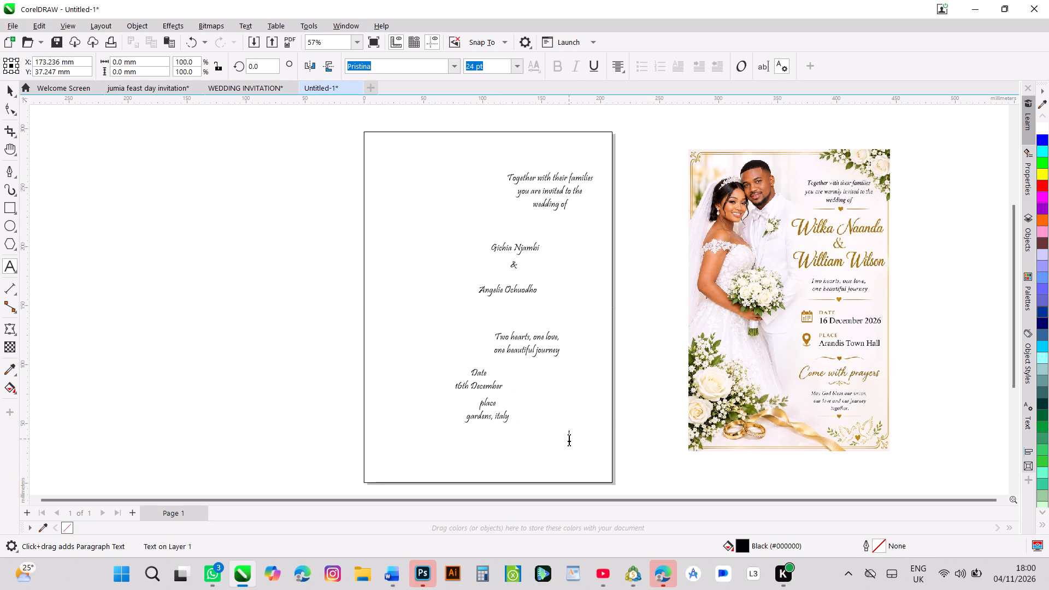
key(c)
Add the text "may God bless our union" / "our love and our journey together" near the page bottom, at about X 158 mm, Y 17 mm.
click(546, 463)
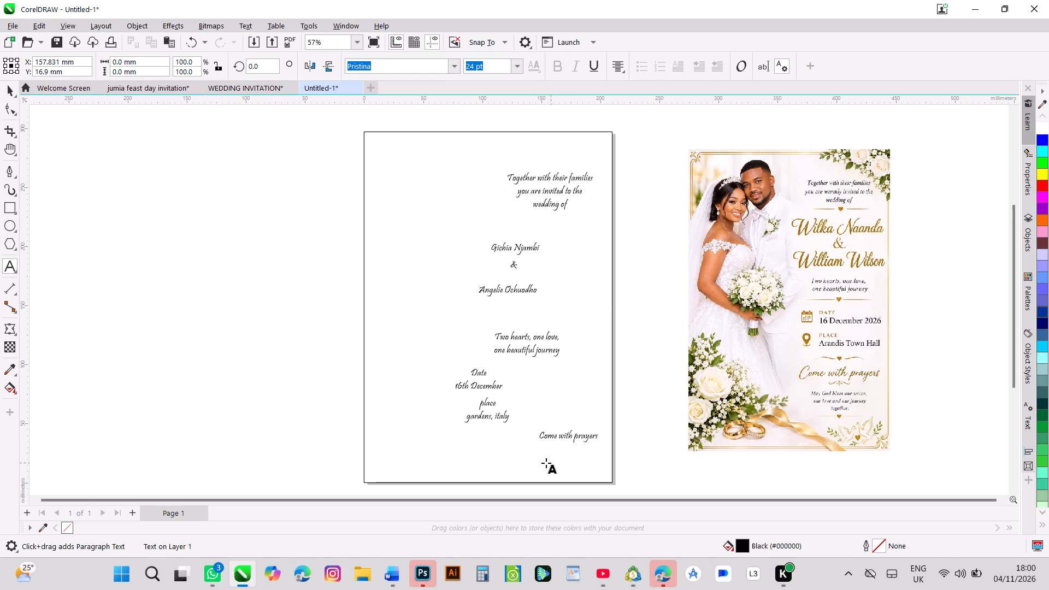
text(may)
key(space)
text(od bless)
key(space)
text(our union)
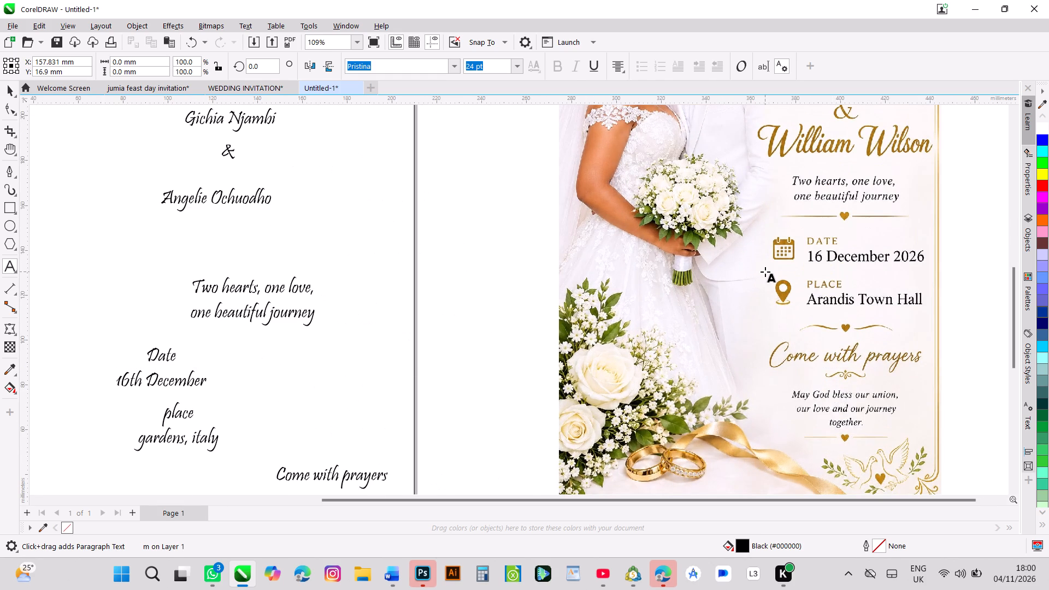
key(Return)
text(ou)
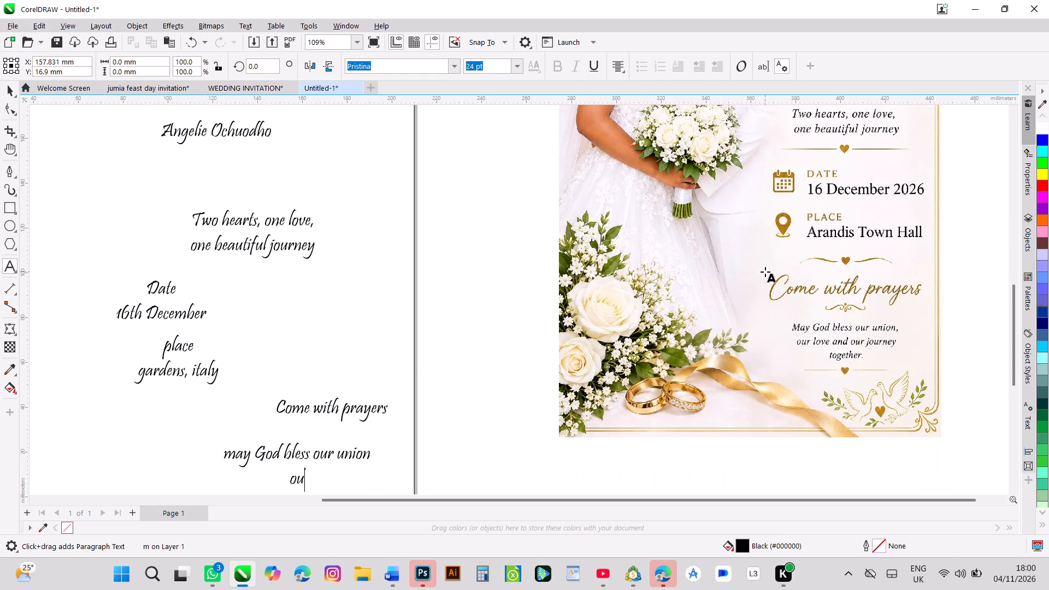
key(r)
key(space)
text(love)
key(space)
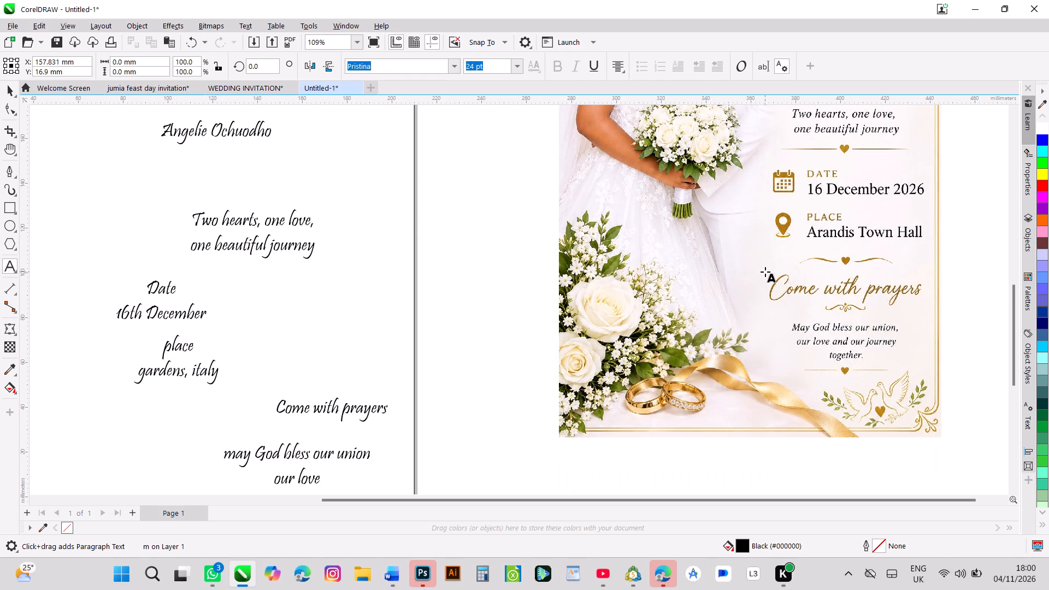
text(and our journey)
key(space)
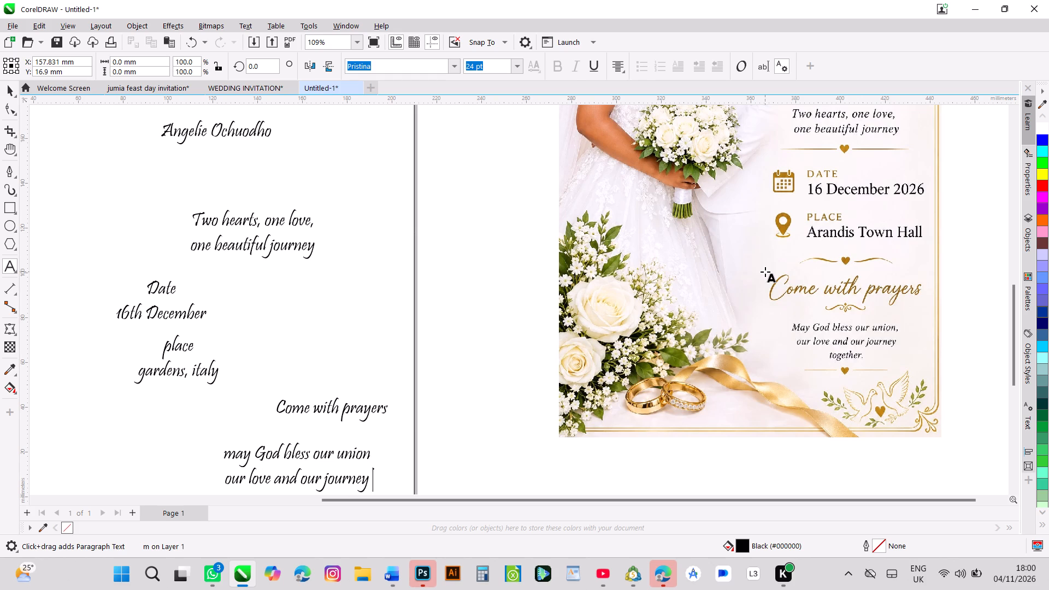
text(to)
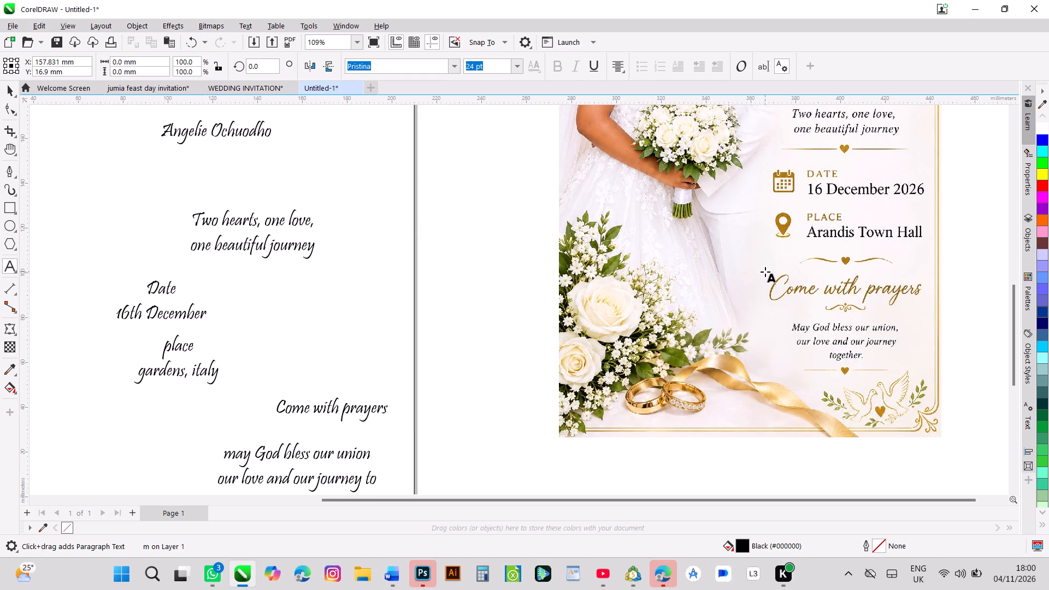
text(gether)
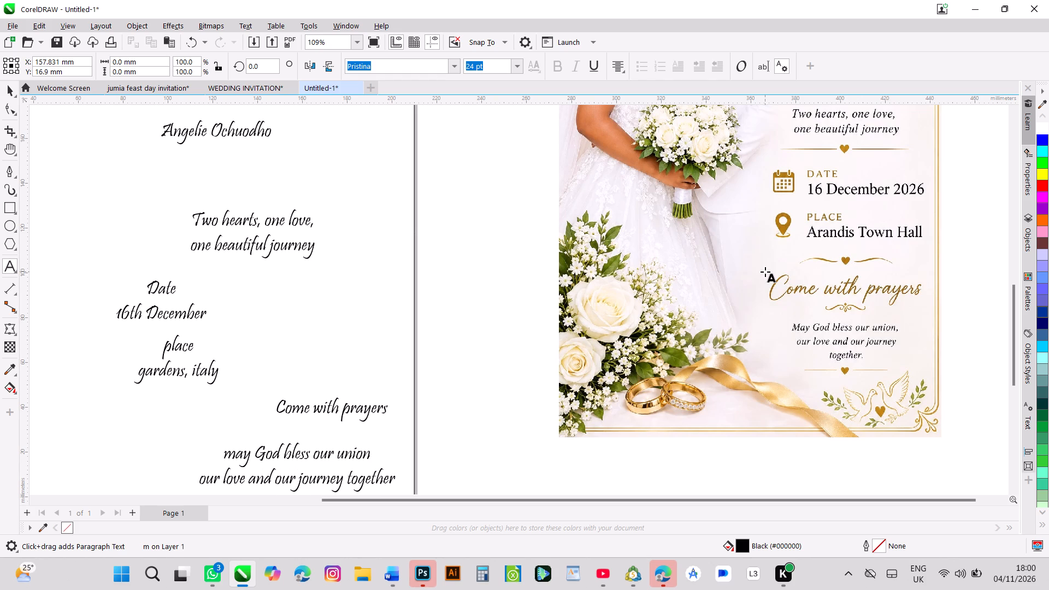
Break the word "together" onto its own third line in the blessing text and deselect it.
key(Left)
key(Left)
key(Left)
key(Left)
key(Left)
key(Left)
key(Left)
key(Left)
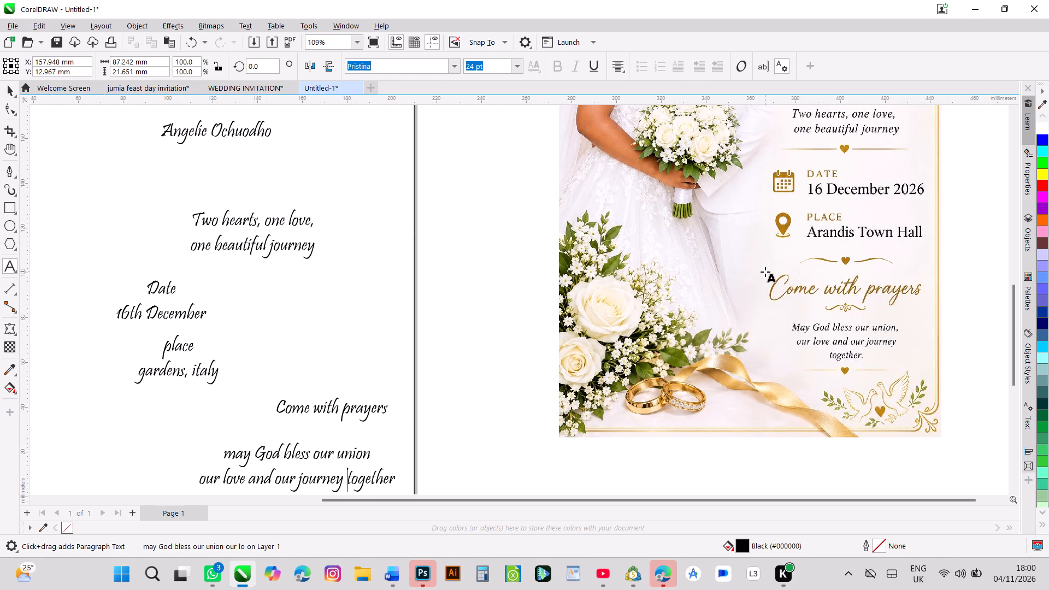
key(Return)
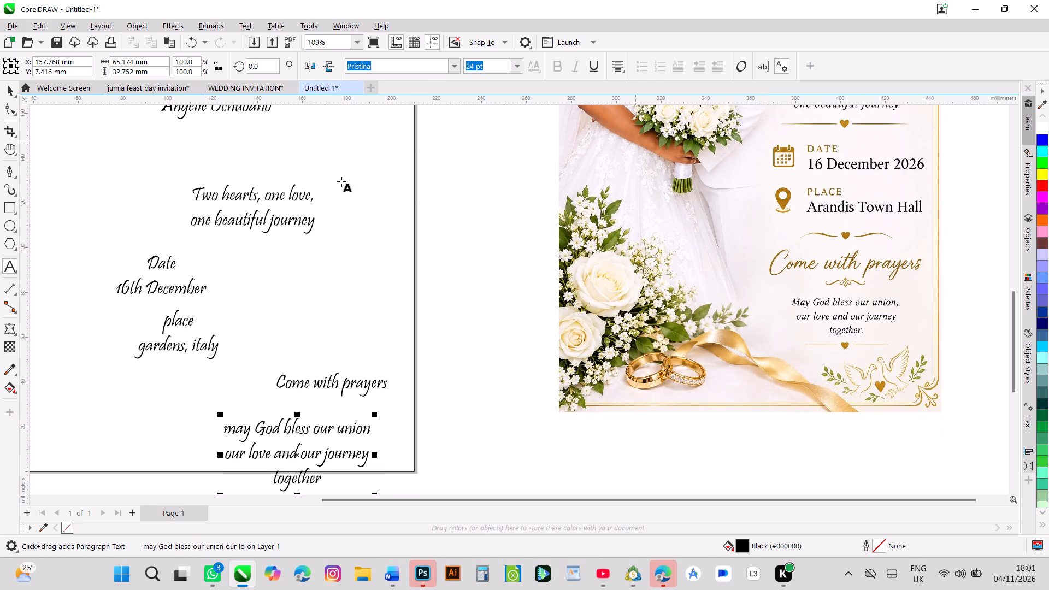
click(7, 86)
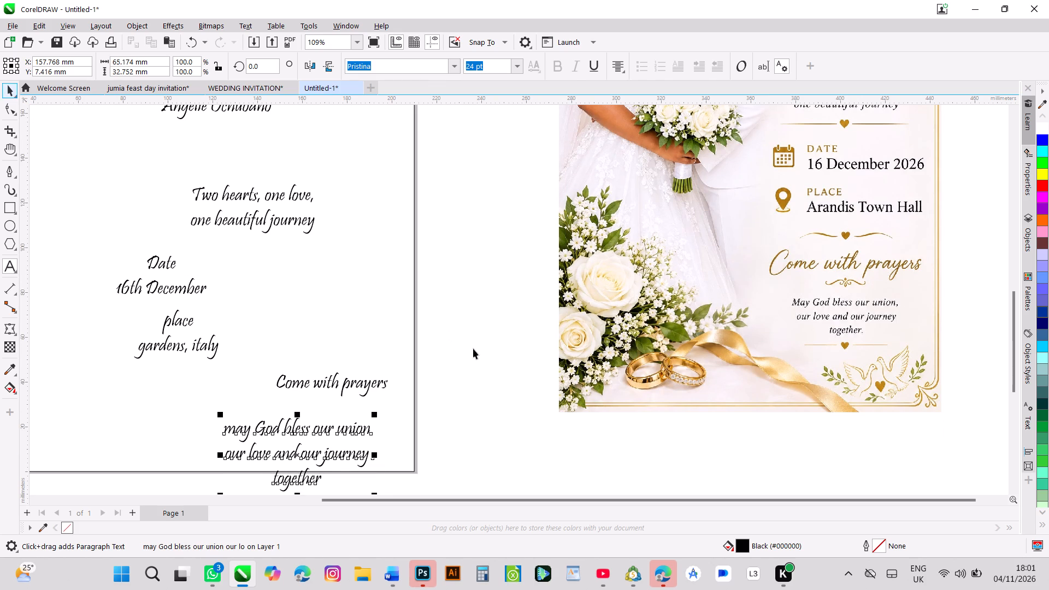
triple_click(475, 349)
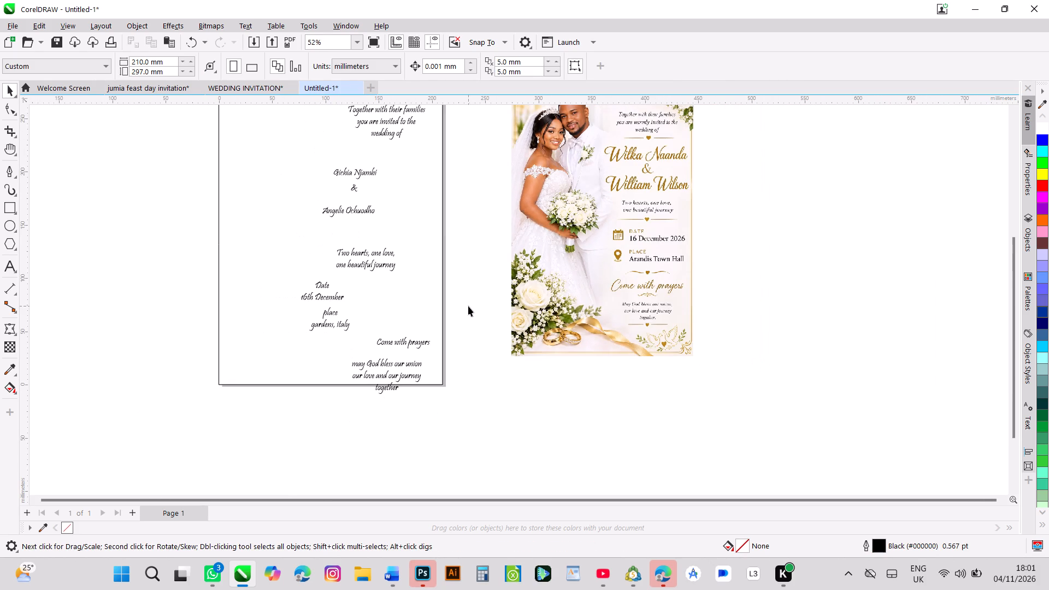
Move the "Together with their families" text block up and to the left, to about X 144 mm, Y 256 mm.
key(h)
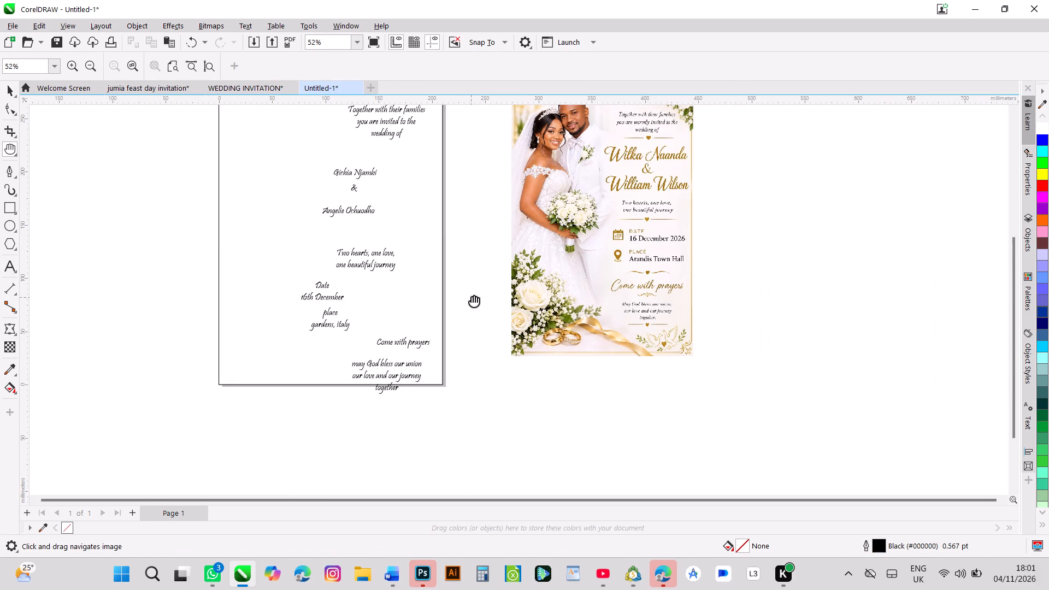
drag(471, 231, 604, 309)
click(9, 92)
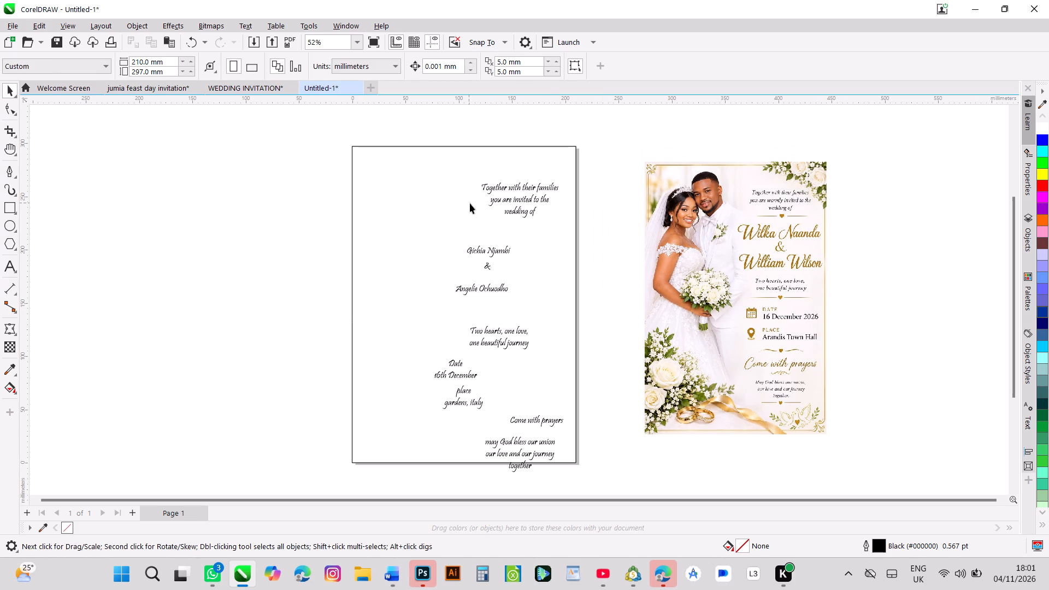
drag(532, 197, 520, 192)
drag(520, 192, 516, 189)
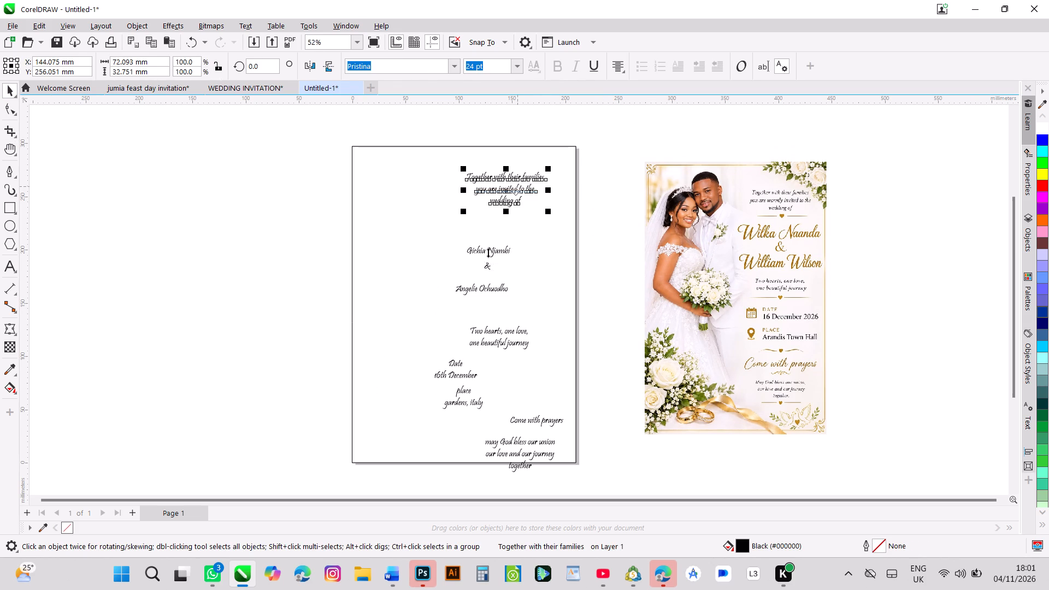
Enlarge the upper name text to about 83 mm wide and move it to about X 139 mm, Y 213 mm.
click(486, 251)
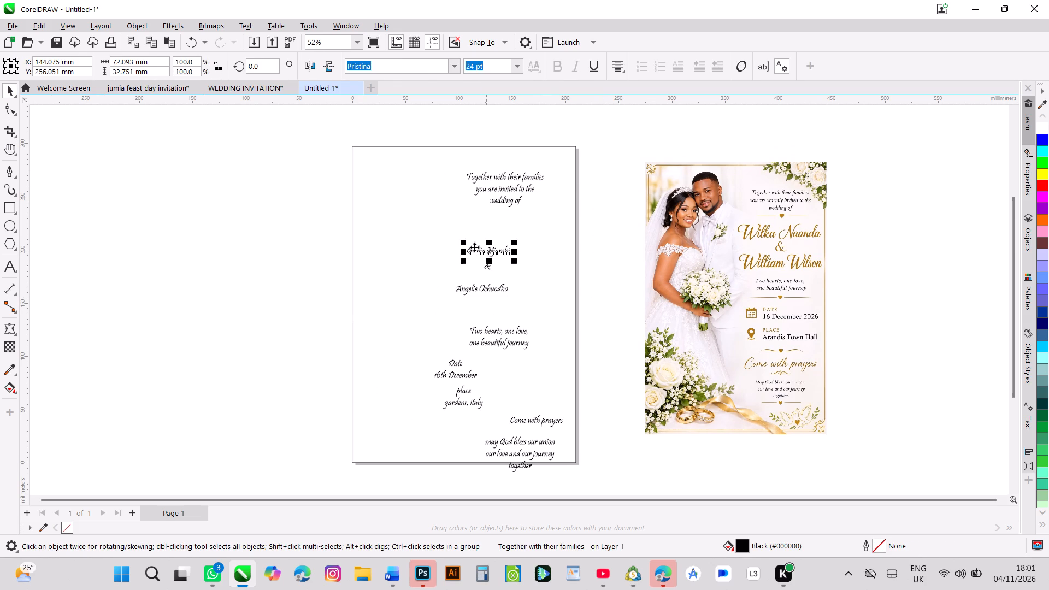
drag(462, 242, 422, 214)
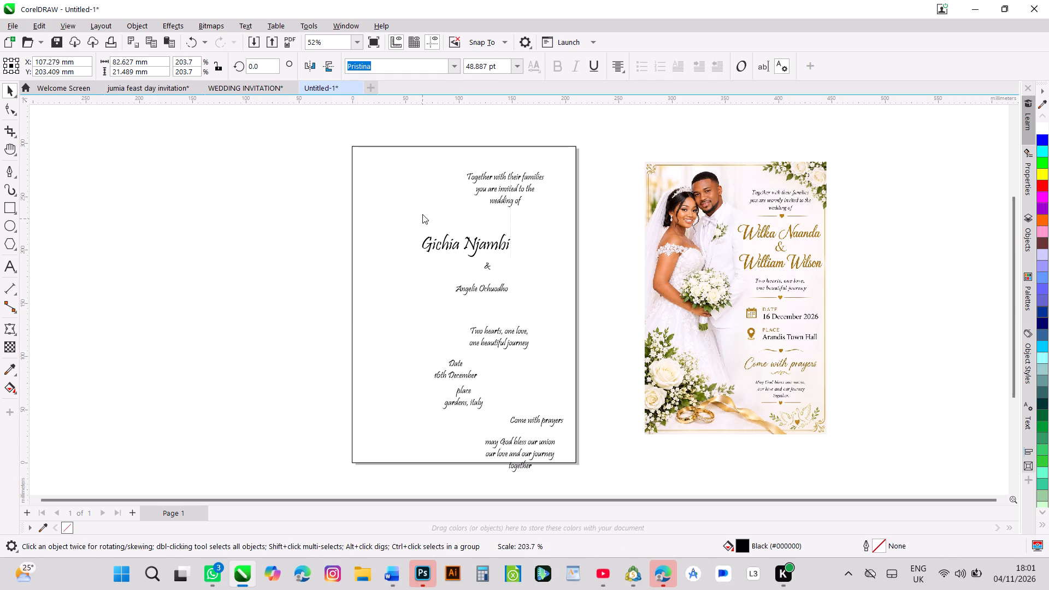
drag(469, 242, 491, 239)
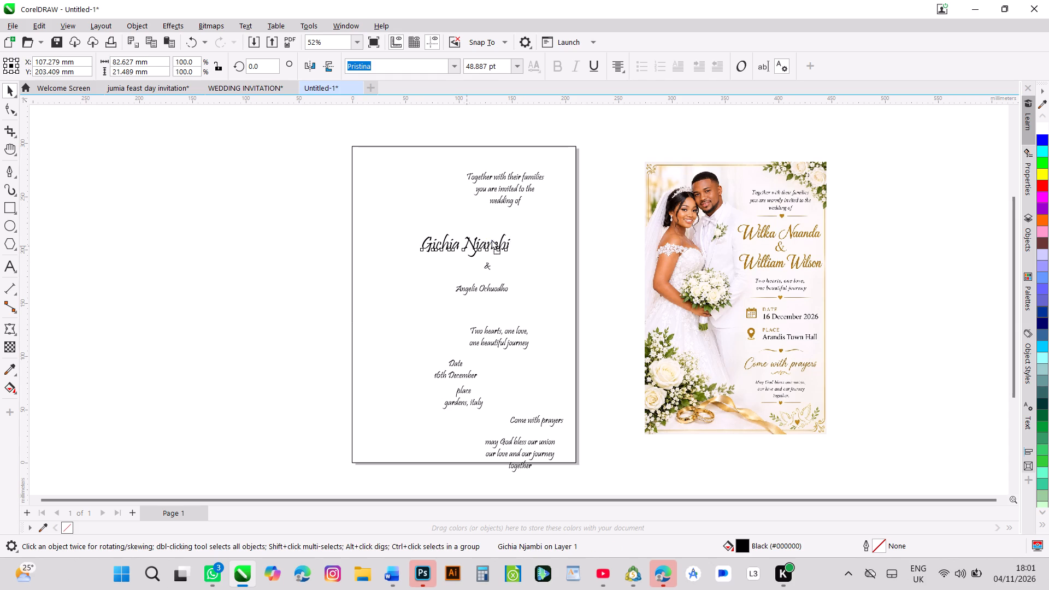
drag(491, 239, 500, 237)
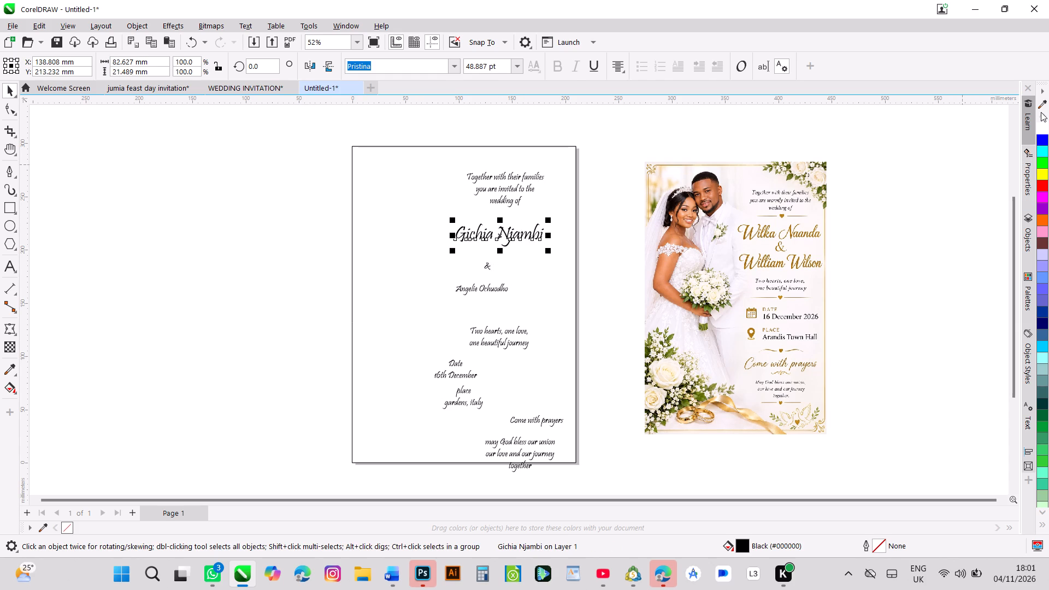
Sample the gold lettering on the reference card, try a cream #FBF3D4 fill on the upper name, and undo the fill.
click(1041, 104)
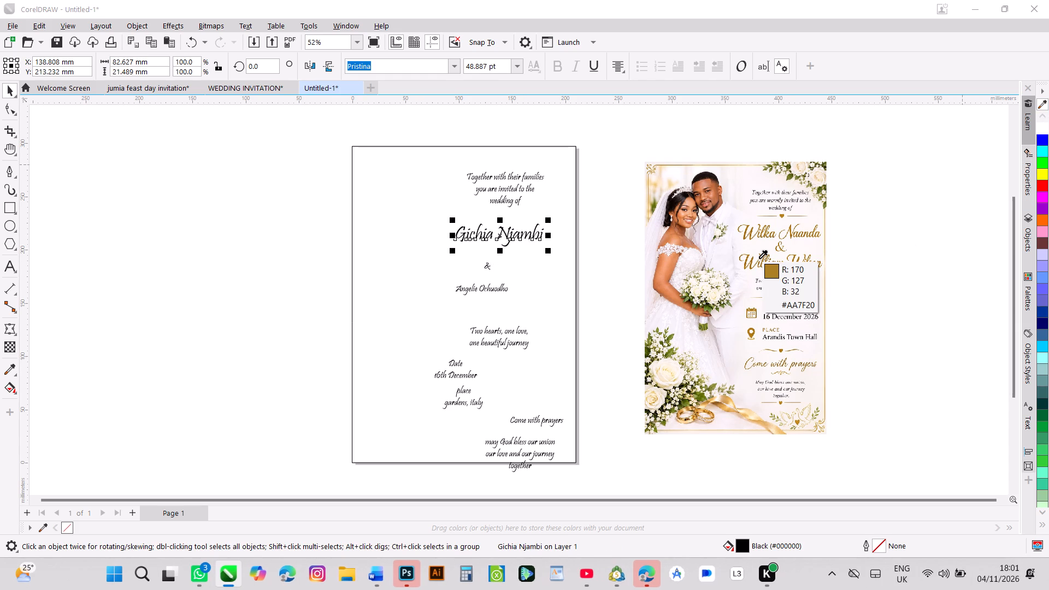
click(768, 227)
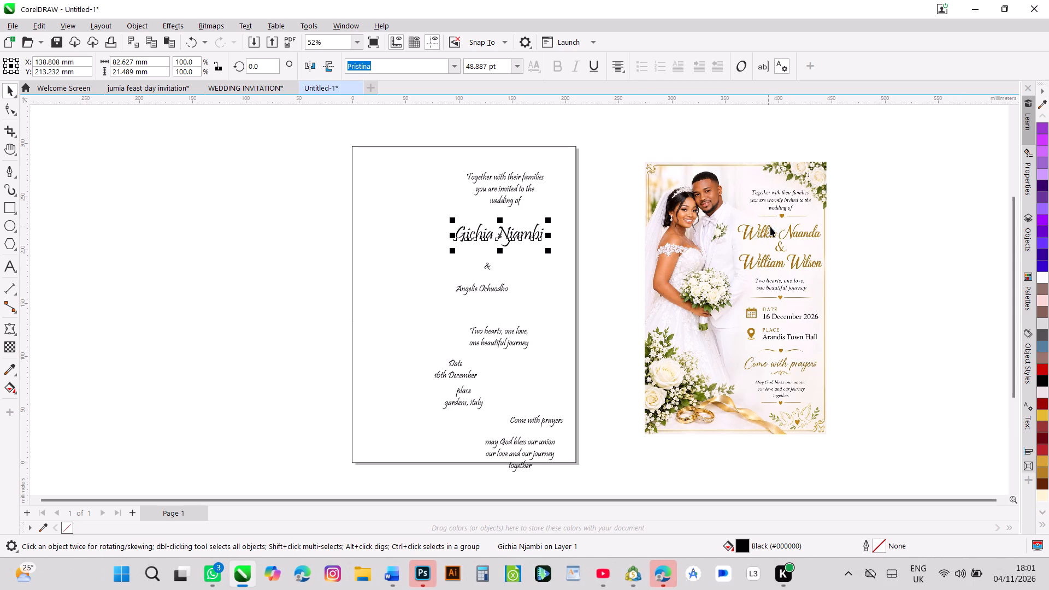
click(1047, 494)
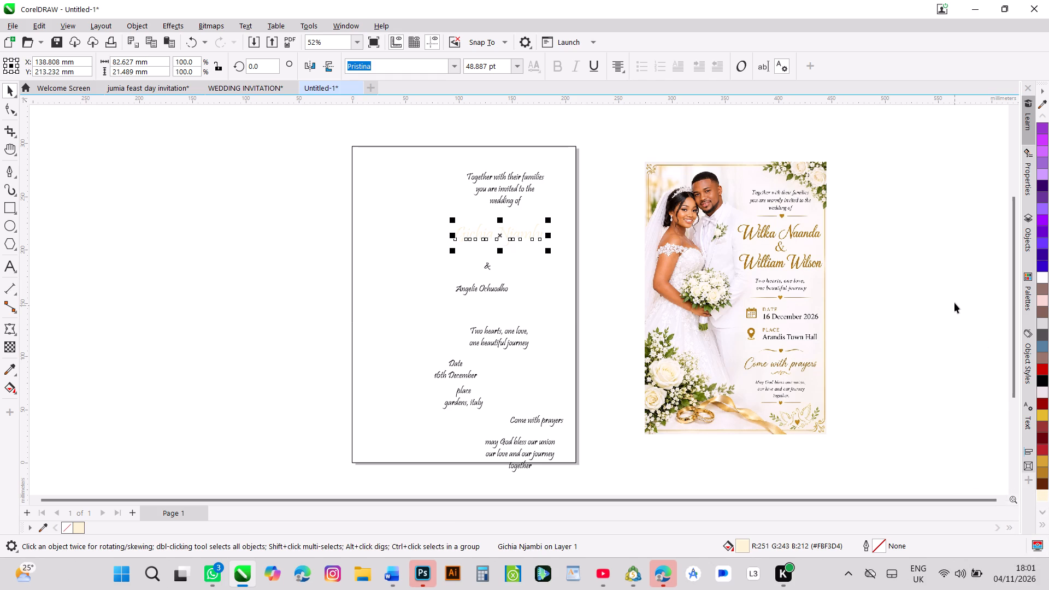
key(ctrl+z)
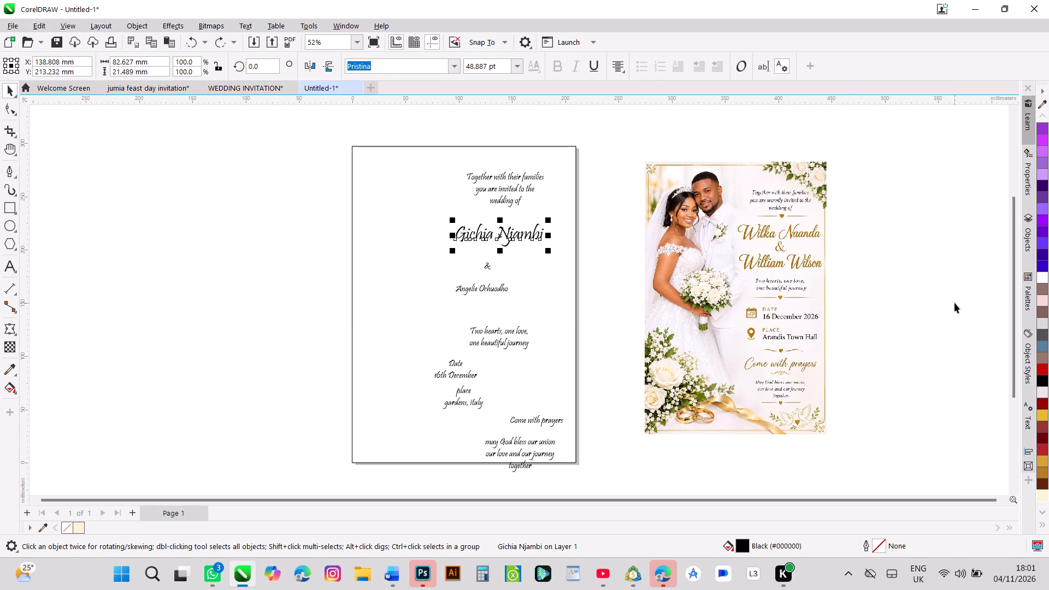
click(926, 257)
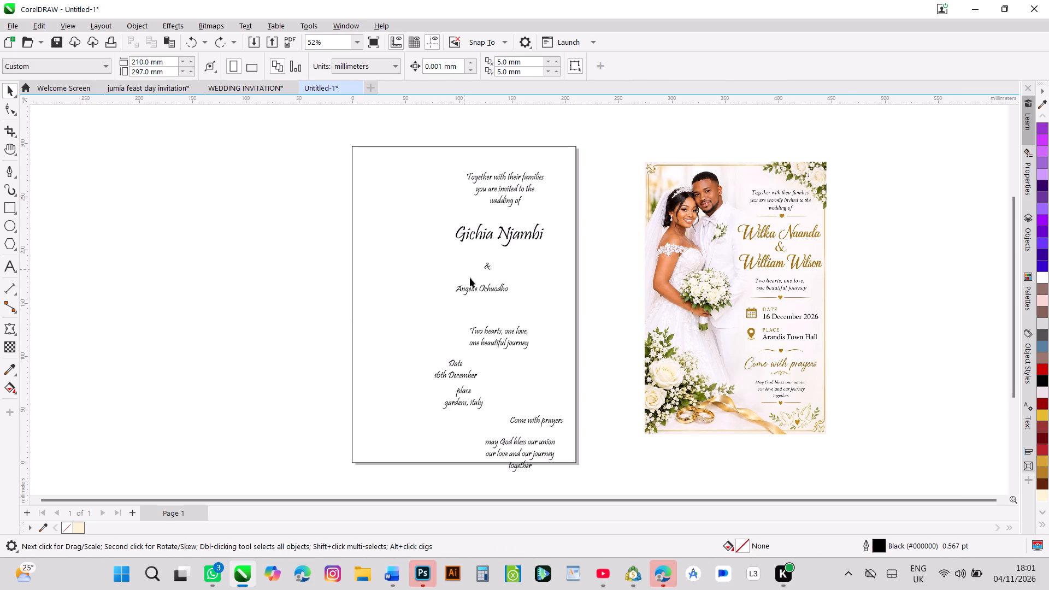
Enlarge the lower name text to about 84 mm wide and move it to about X 149 mm, Y 165 mm.
click(482, 291)
drag(450, 280, 424, 258)
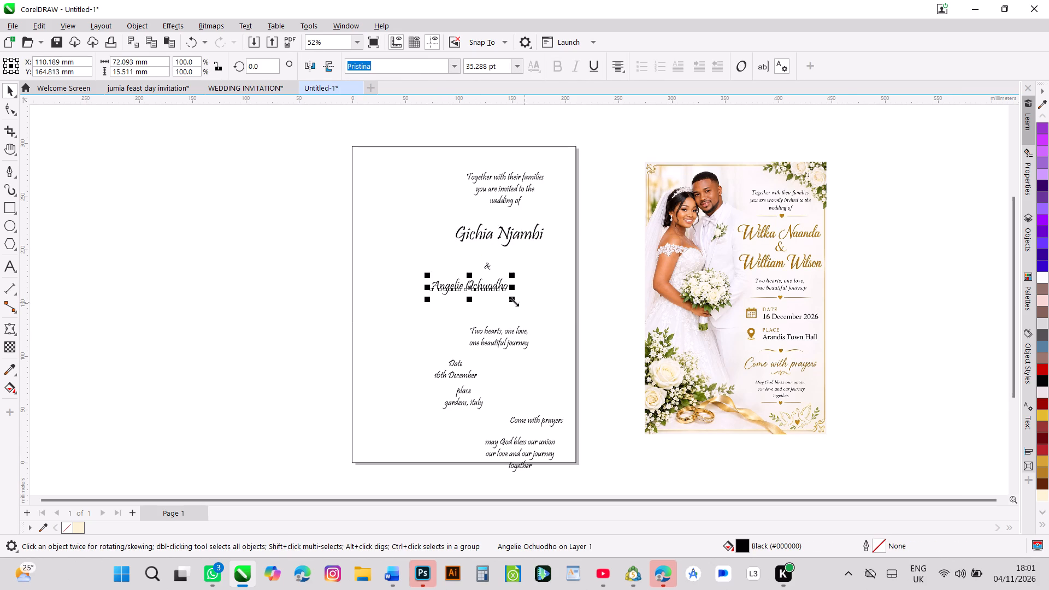
drag(513, 301, 526, 304)
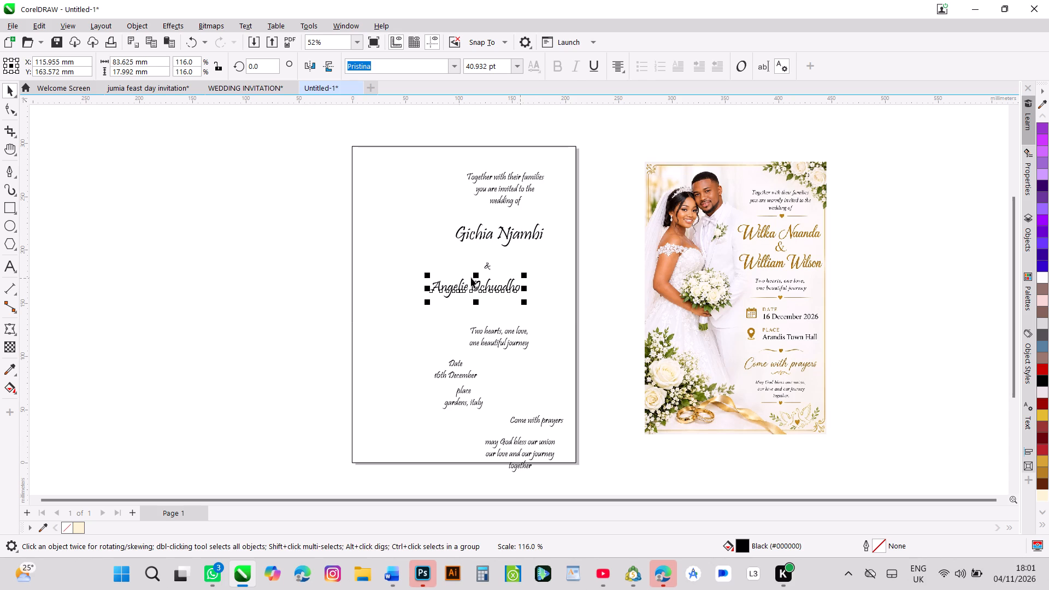
drag(476, 286, 503, 285)
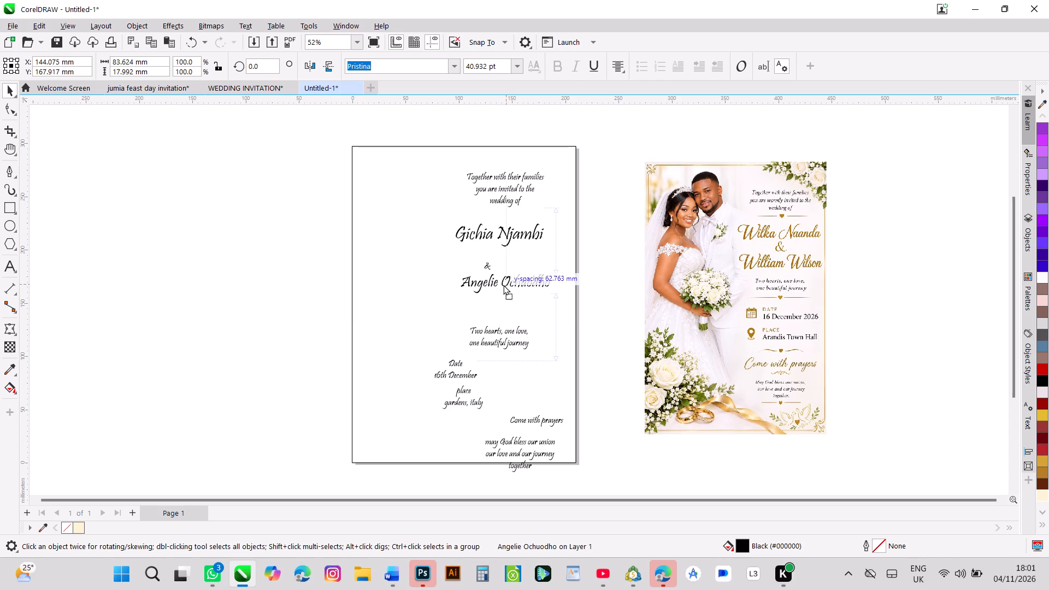
drag(503, 285, 511, 287)
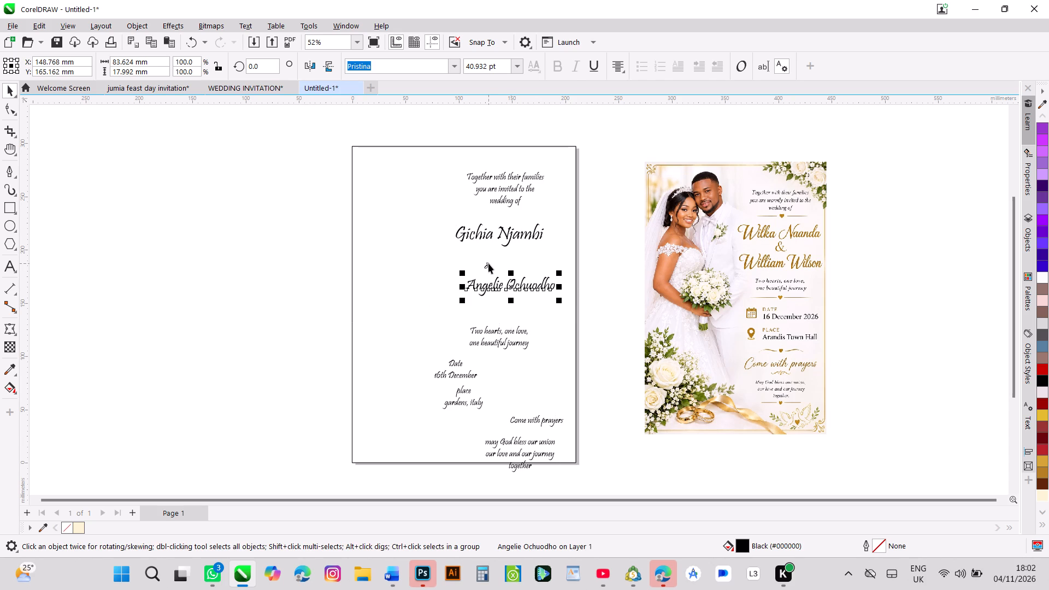
Enlarge the ampersand to about 60 pt, centre it between the names near X 149 mm, and align the upper name above it.
click(488, 263)
drag(479, 255, 467, 246)
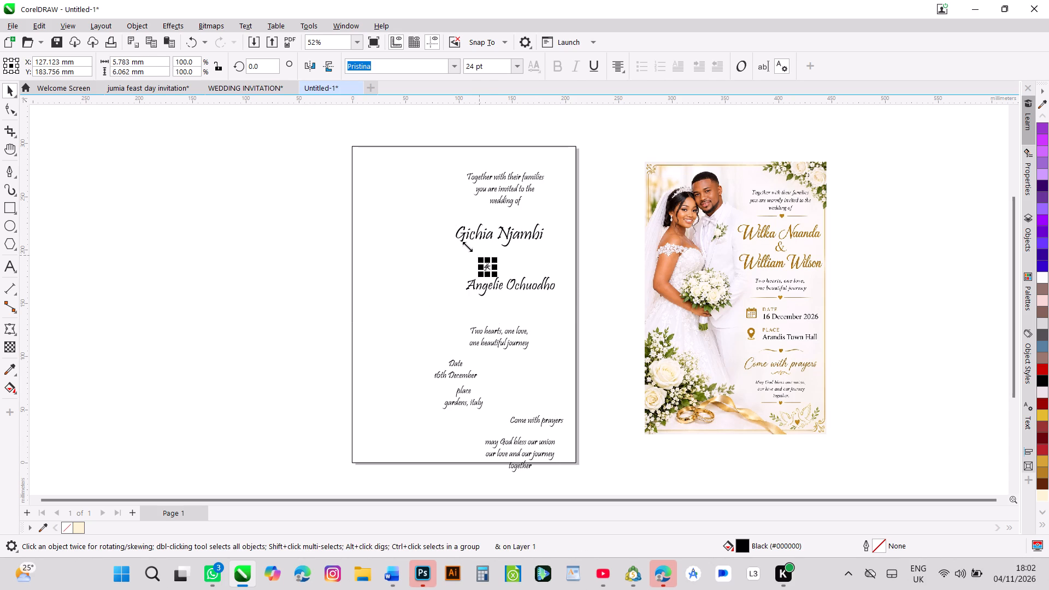
drag(467, 246, 466, 245)
drag(483, 260, 488, 260)
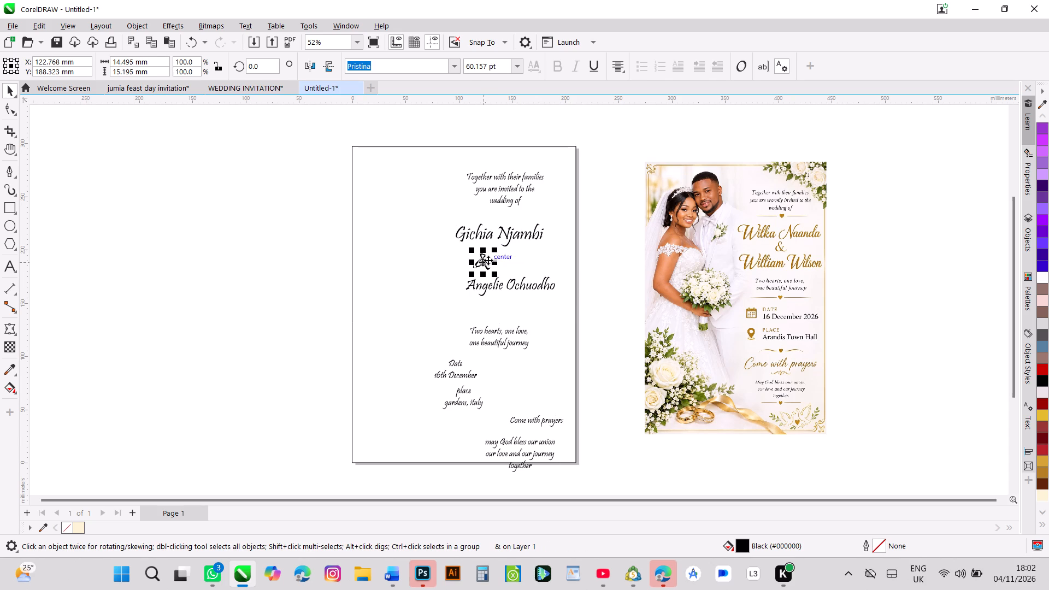
drag(488, 260, 510, 261)
drag(528, 235, 535, 235)
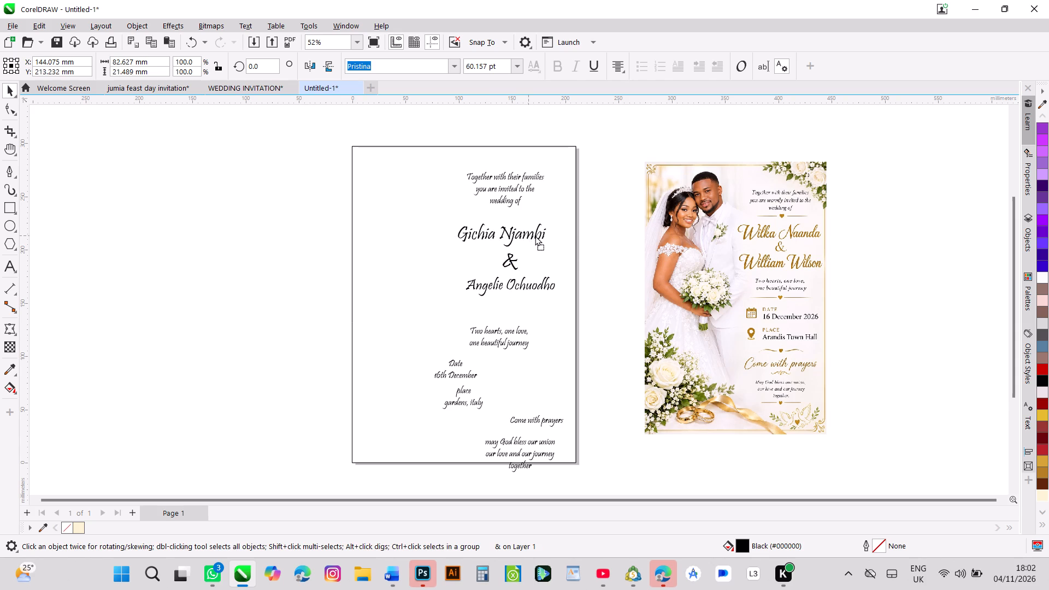
drag(535, 235, 538, 237)
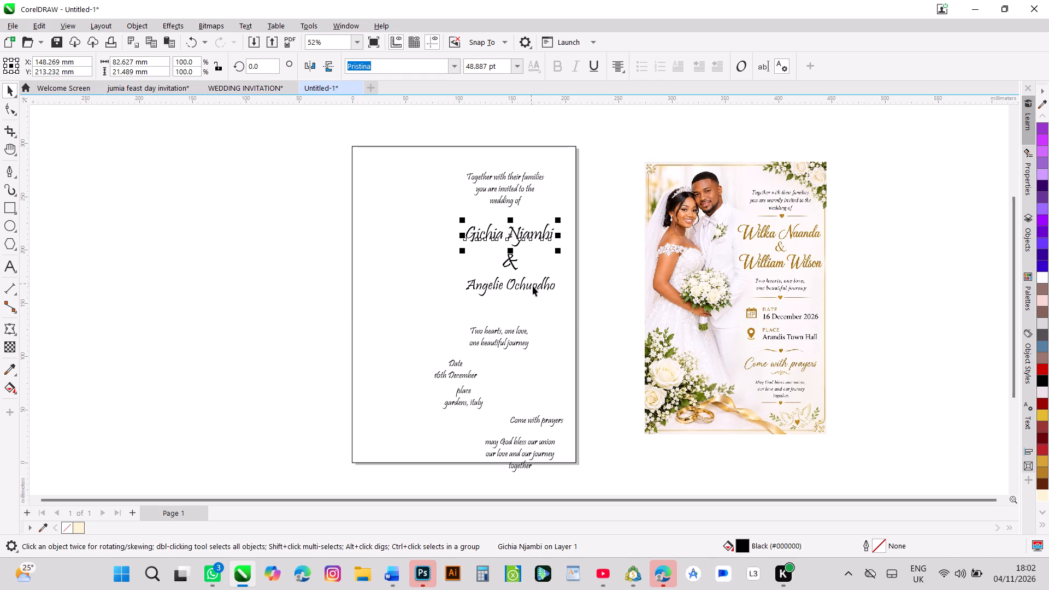
Swap the two names around the ampersand, with the new lower name at about X 152 mm, Y 173 mm, and raise the ampersand to about Y 191 mm.
drag(533, 286, 541, 222)
drag(526, 234, 527, 265)
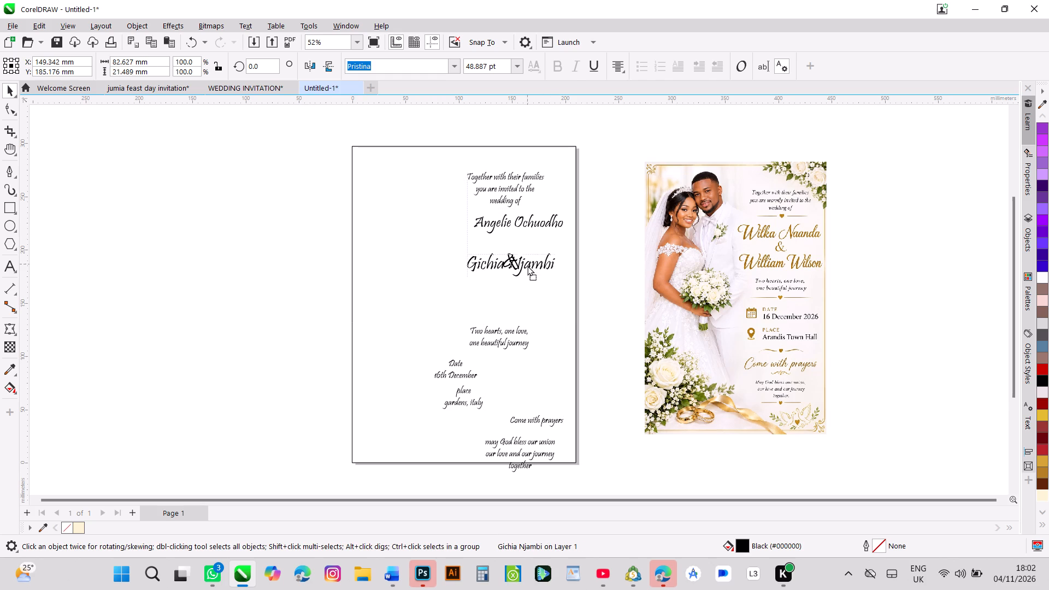
drag(527, 265, 529, 276)
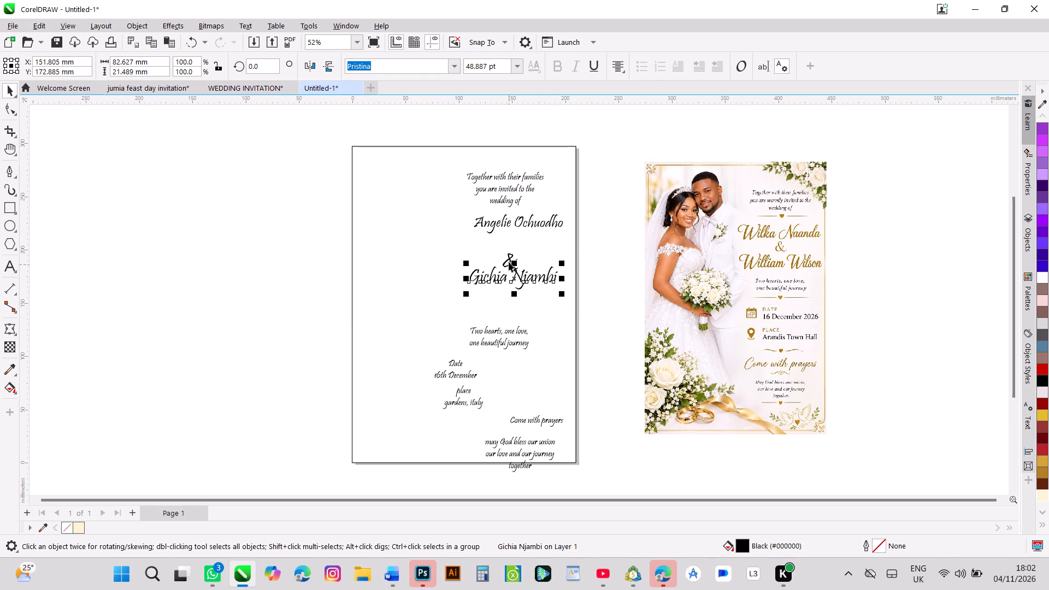
drag(509, 253, 510, 247)
Enlarge the name above the ampersand to about 94 mm wide and place it at about X 152 mm, Y 219 mm.
drag(537, 221, 535, 222)
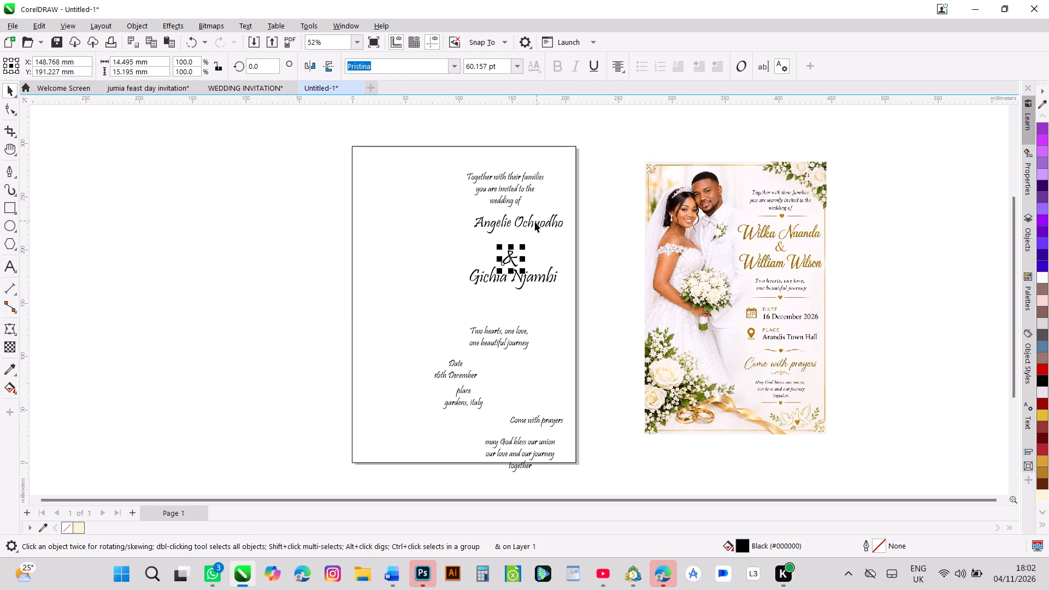
drag(535, 222, 527, 227)
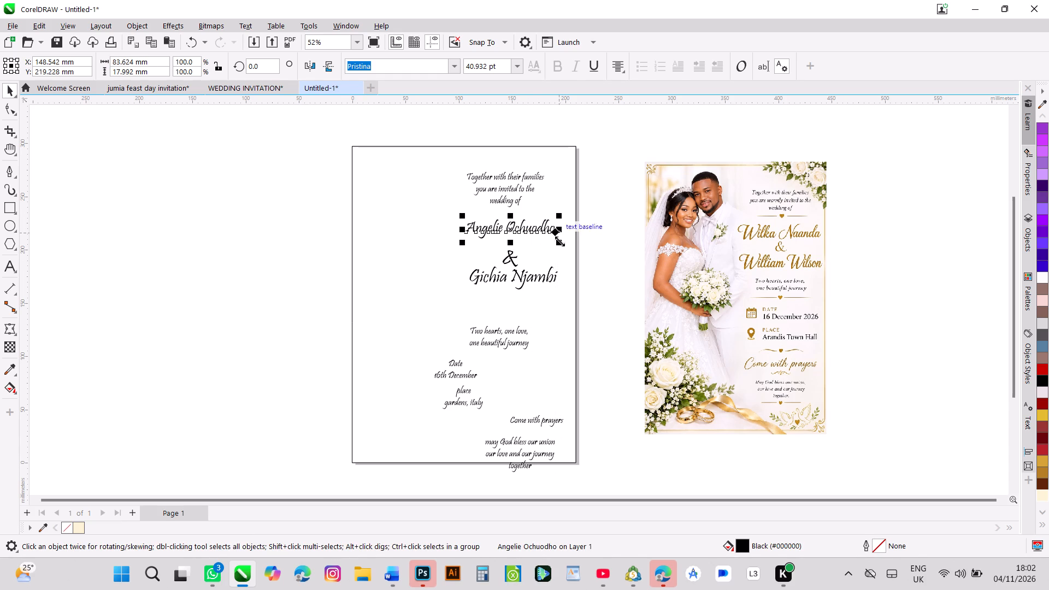
drag(559, 241, 570, 251)
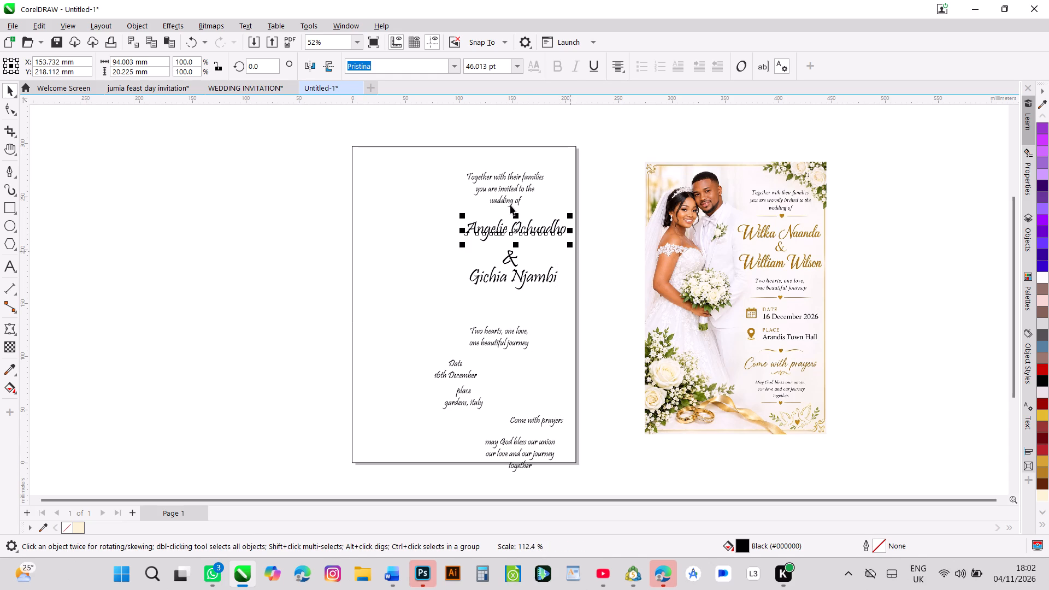
click(520, 225)
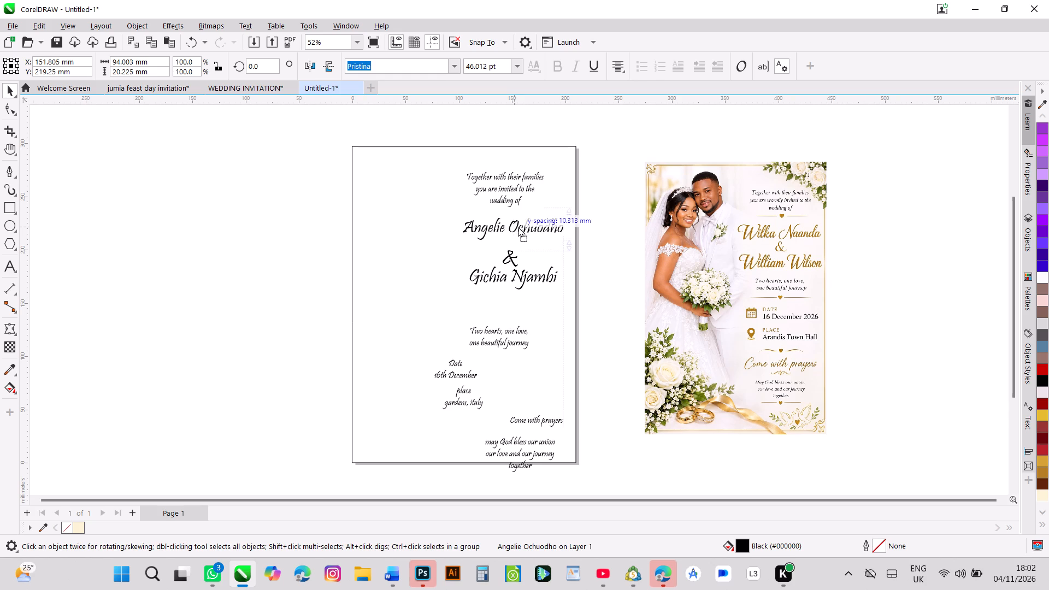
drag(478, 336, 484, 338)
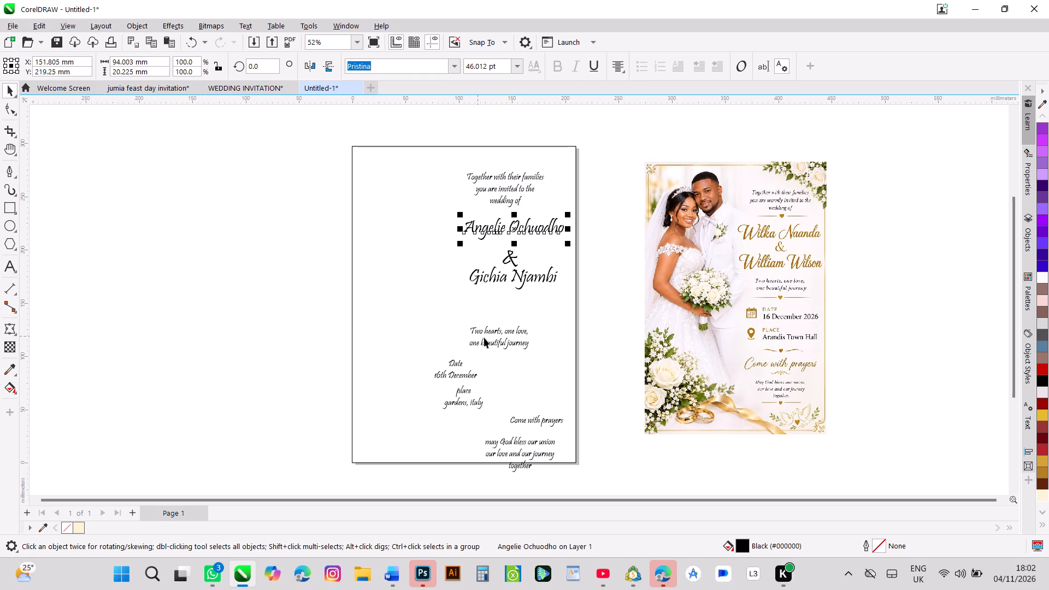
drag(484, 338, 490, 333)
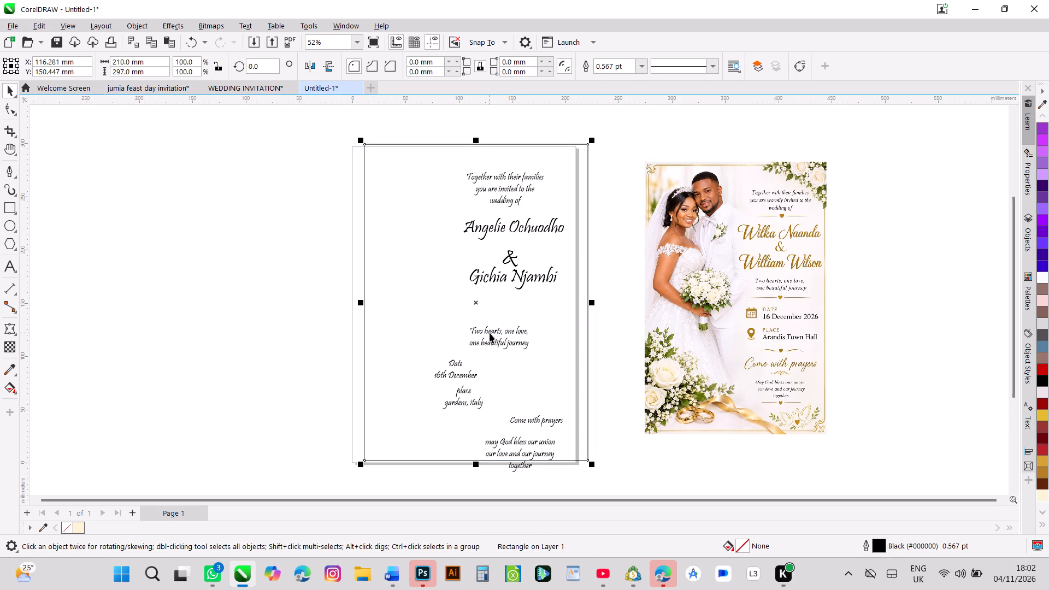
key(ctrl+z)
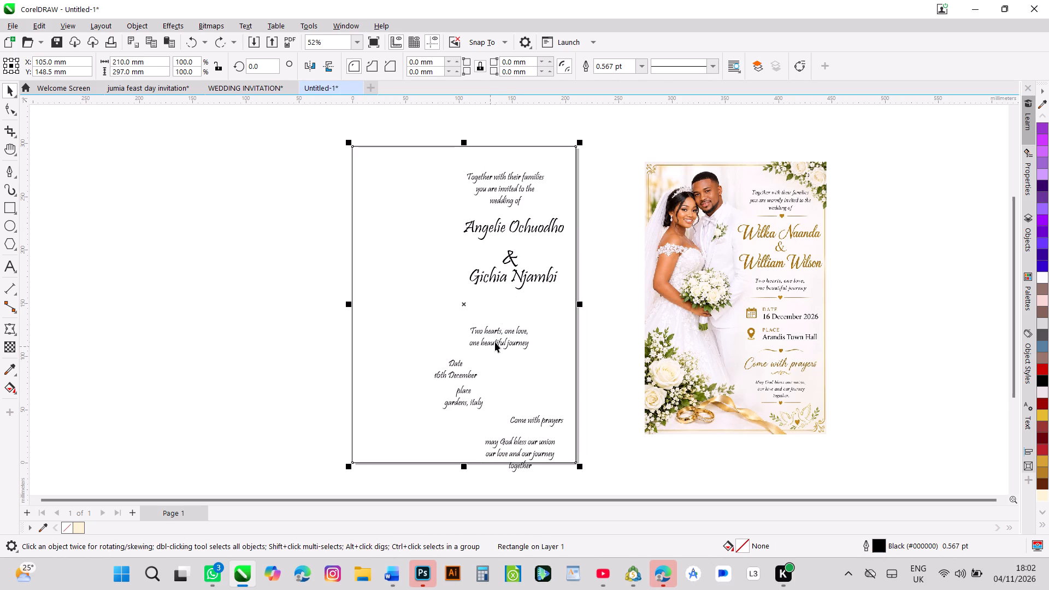
Move the "Two hearts, one love, one beautiful journey" text to about X 144 mm, Y 126 mm.
click(495, 342)
drag(500, 339, 509, 332)
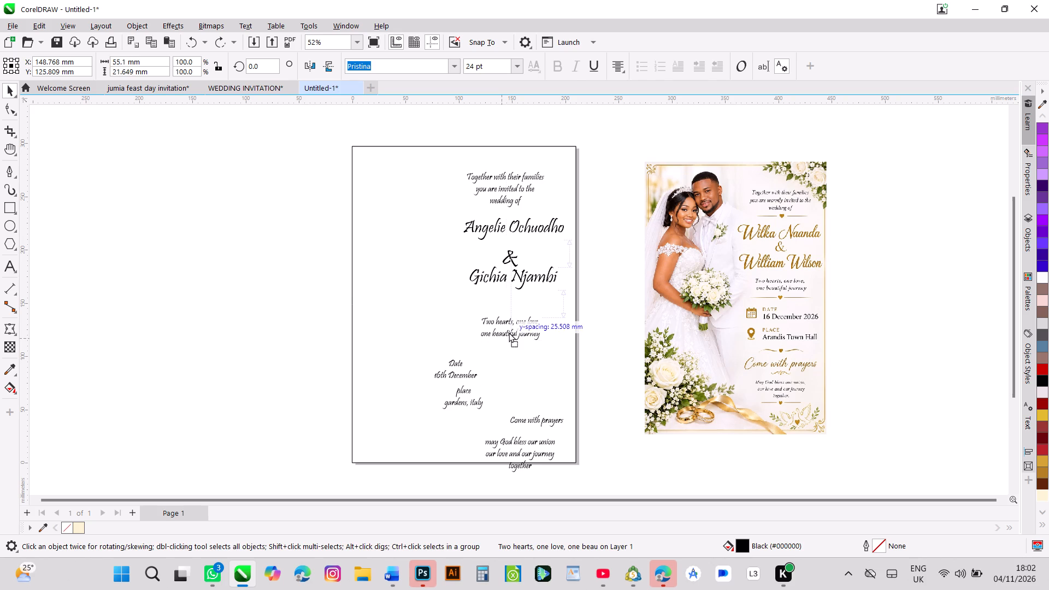
drag(509, 332, 505, 329)
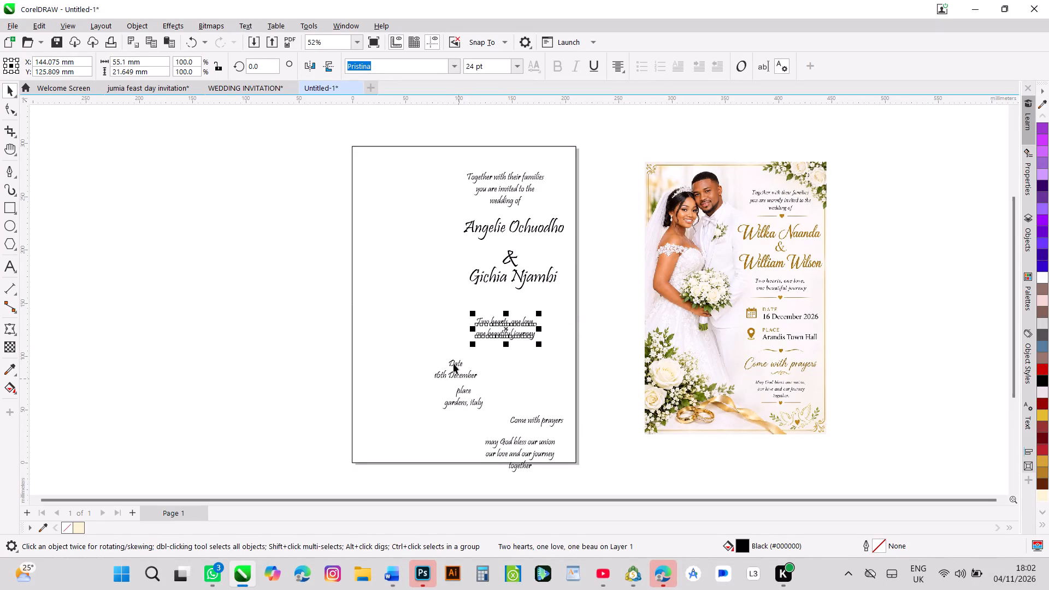
Move the date text to about X 131 mm, Y 87 mm and the place text beneath it, at about X 129 mm, Y 67 mm.
drag(453, 363, 488, 365)
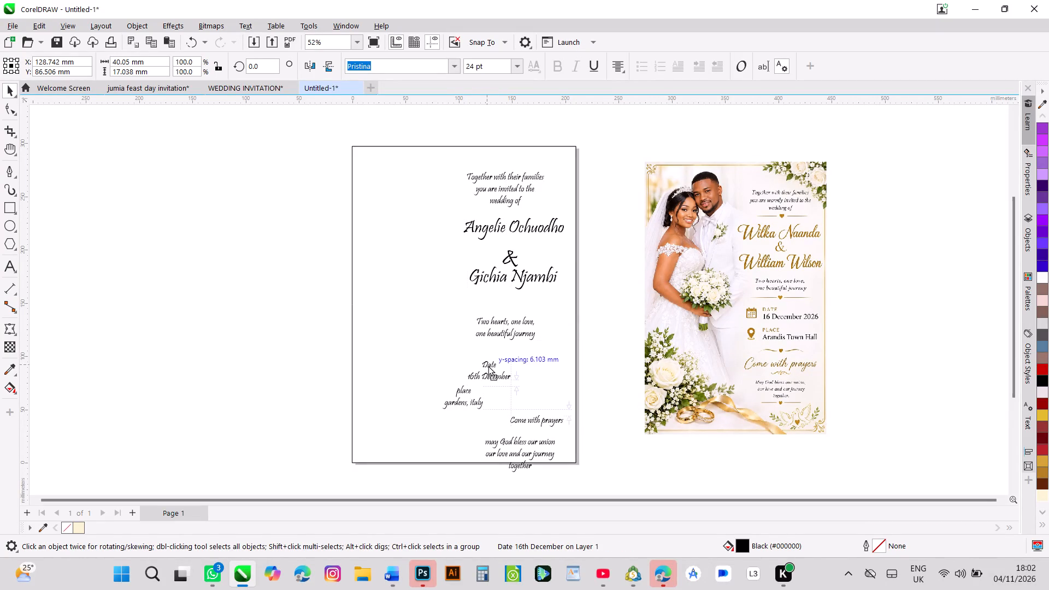
drag(488, 365, 489, 363)
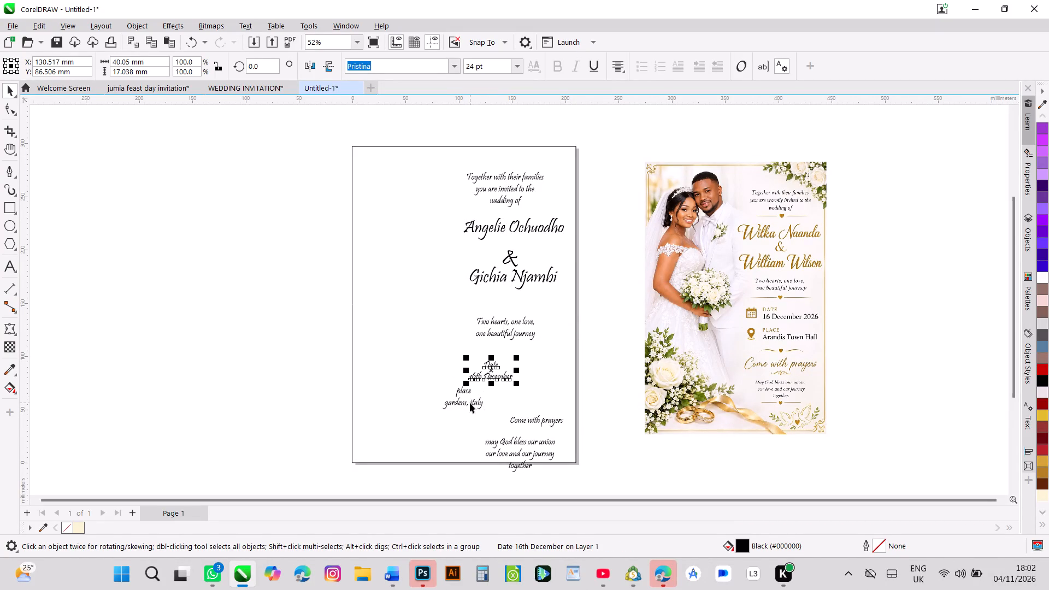
drag(470, 403, 493, 400)
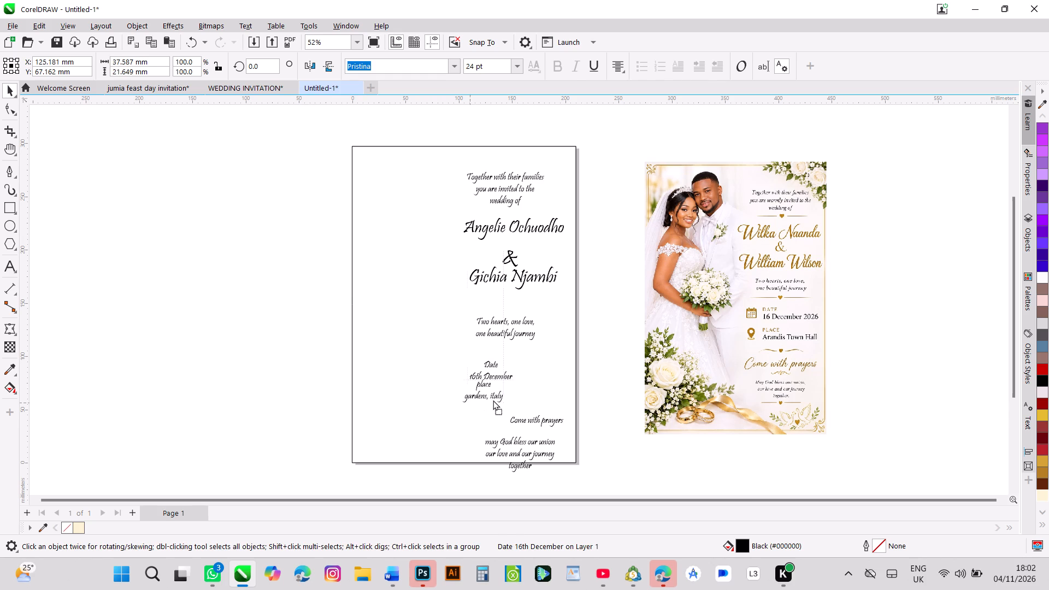
drag(493, 400, 497, 404)
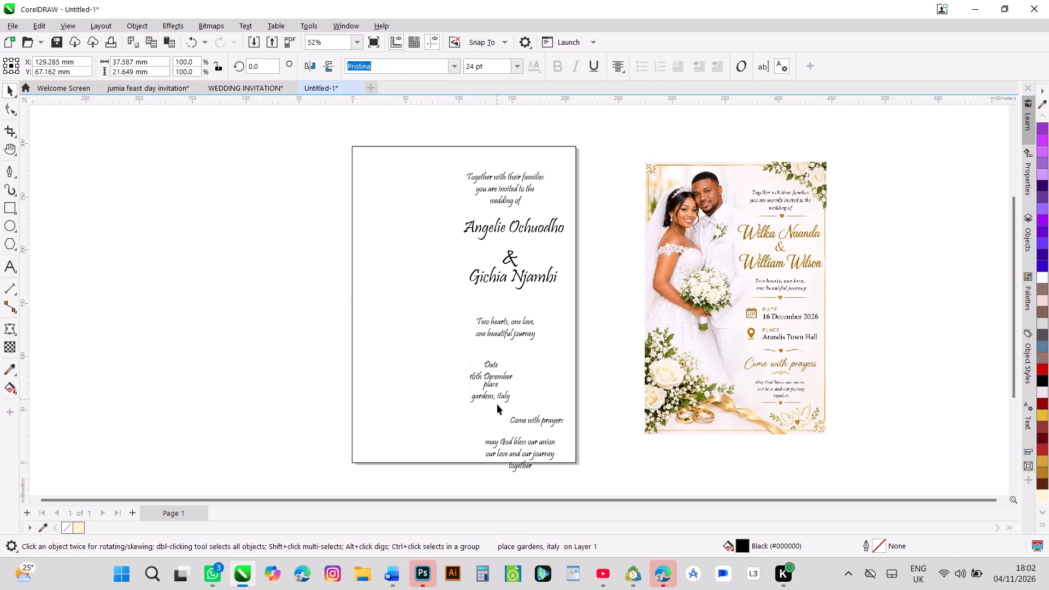
Move the "Come with prayers" text to about X 151 mm, Y 40 mm.
drag(522, 420, 499, 420)
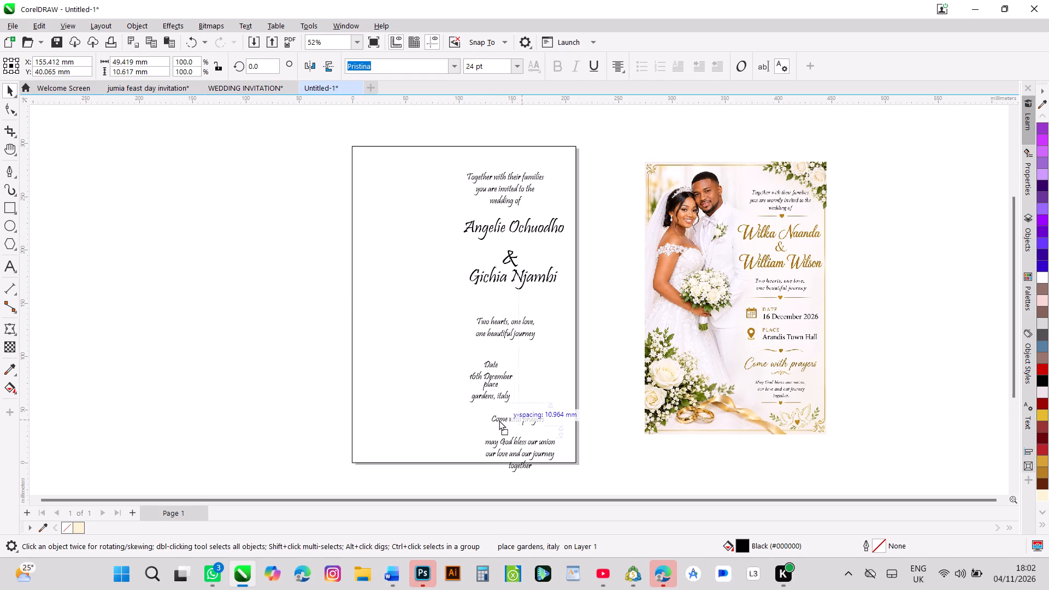
drag(499, 420, 498, 420)
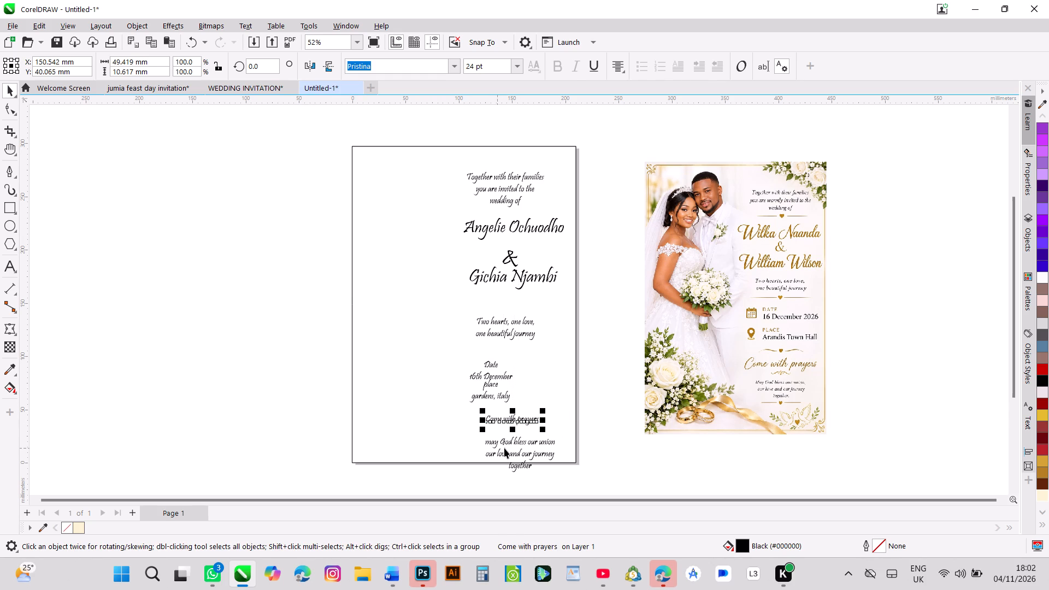
Move the empty page-size rectangle off the page into the blank area to the left of it.
drag(504, 448, 500, 440)
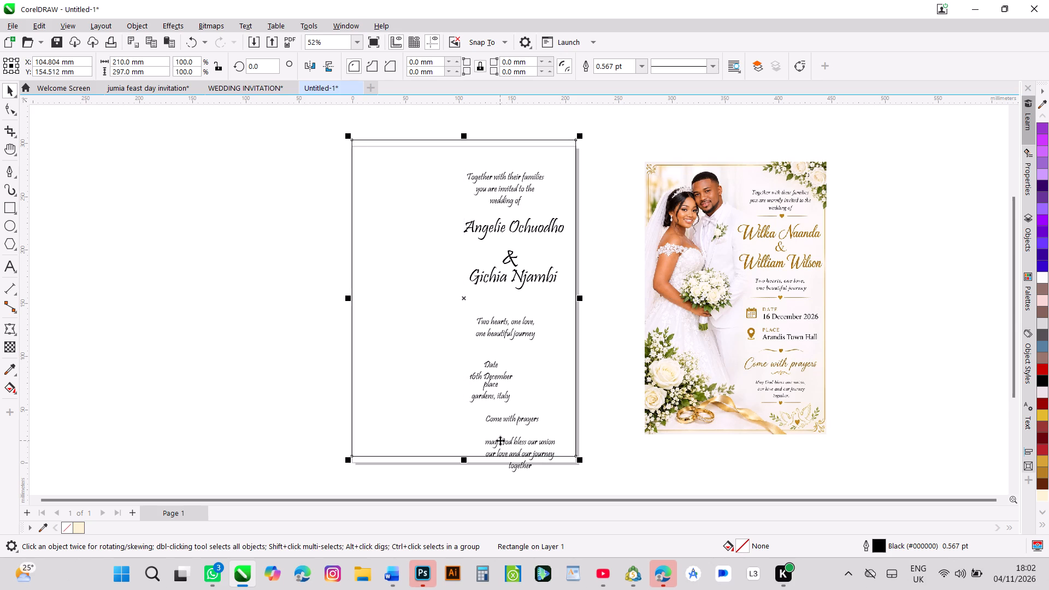
key(ctrl+z)
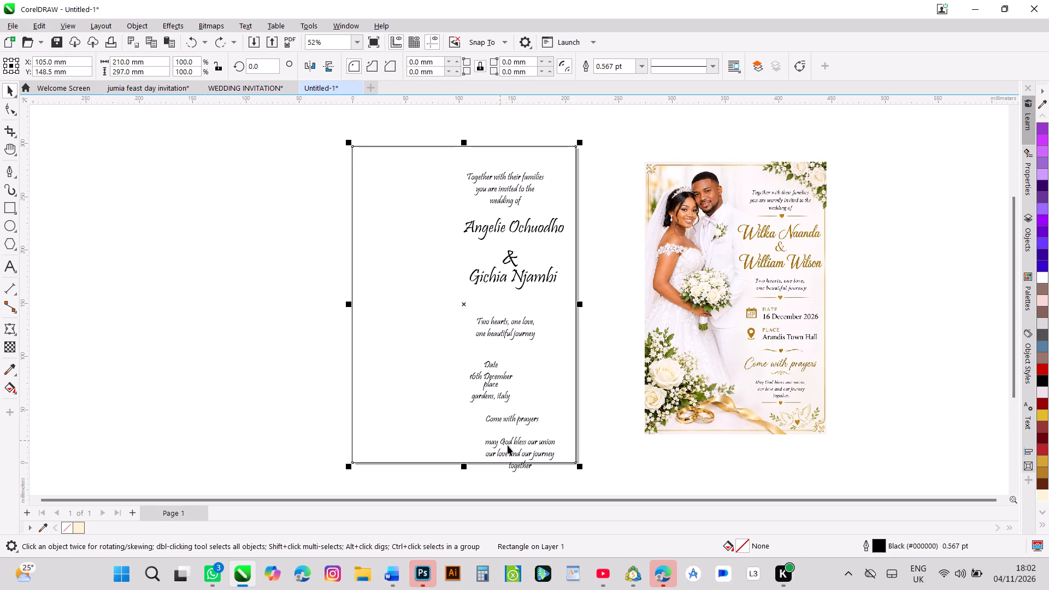
click(520, 446)
click(598, 427)
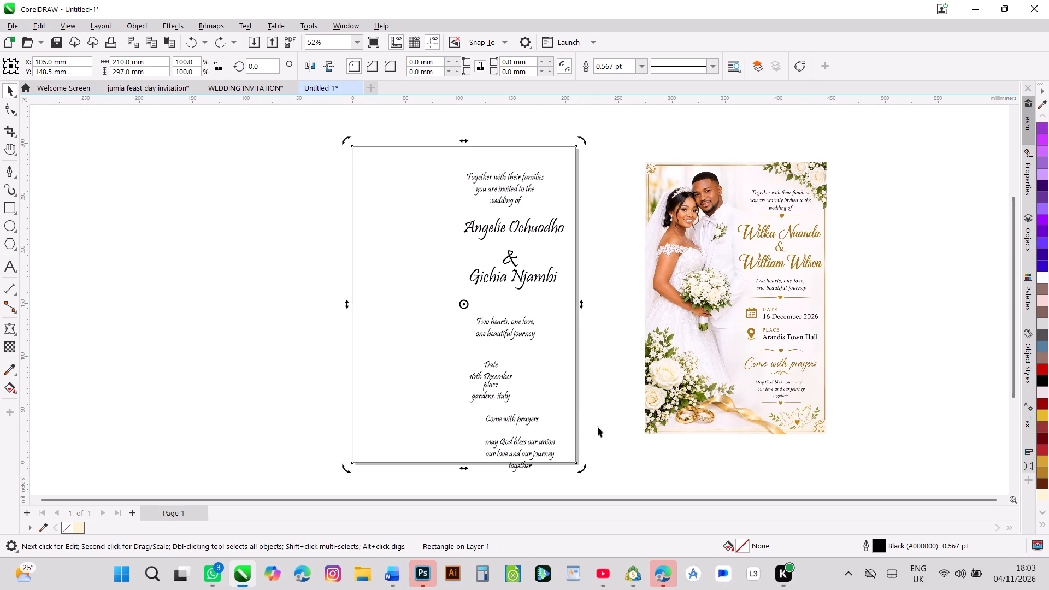
click(512, 454)
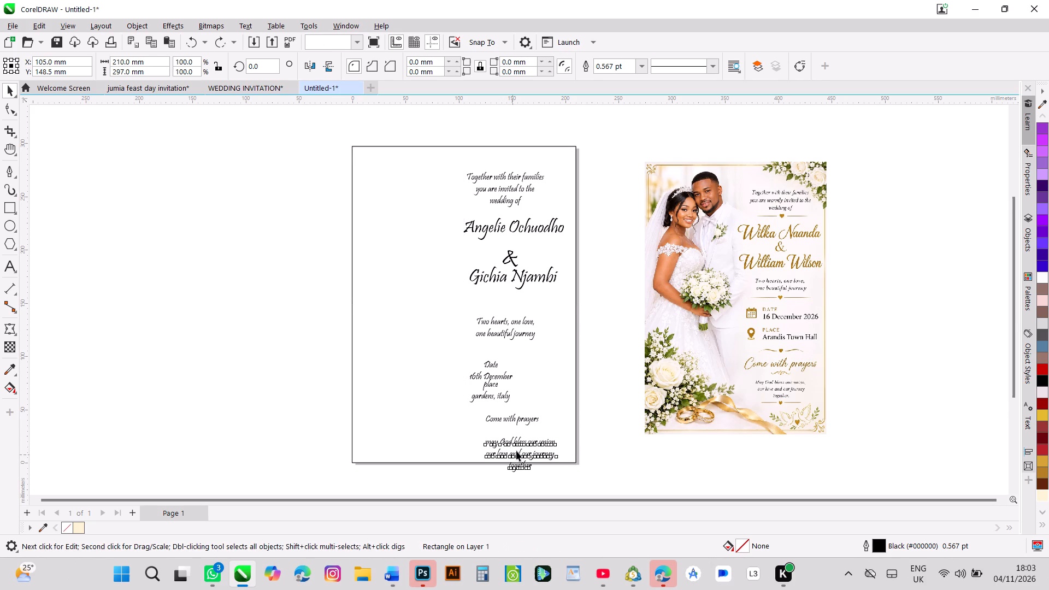
drag(517, 450, 515, 448)
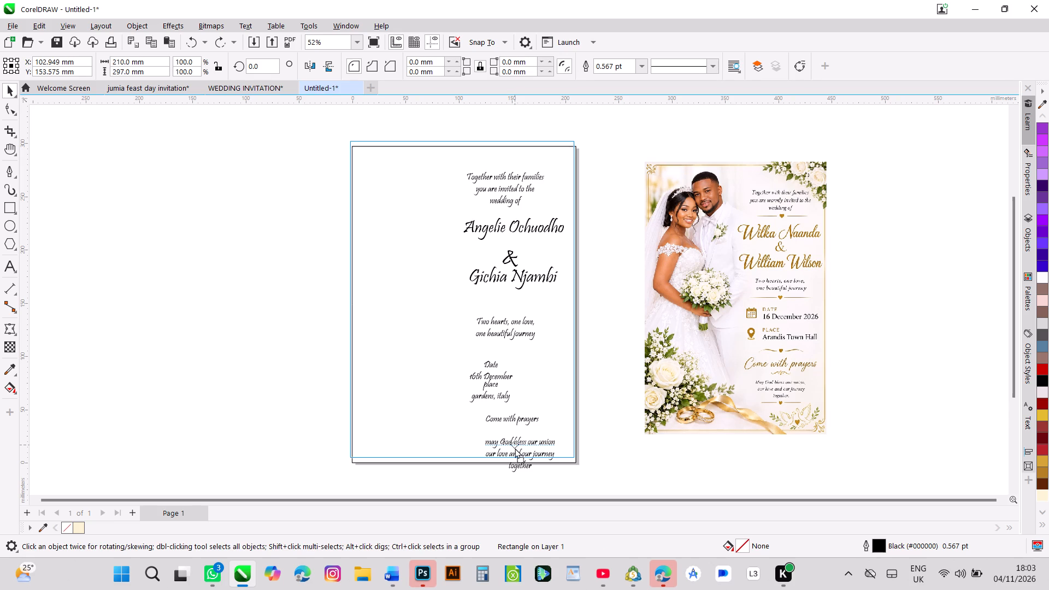
drag(515, 448, 273, 452)
Move the "may God bless our union" text up within the page, directly beneath "Come with prayers".
drag(517, 453, 508, 444)
click(626, 470)
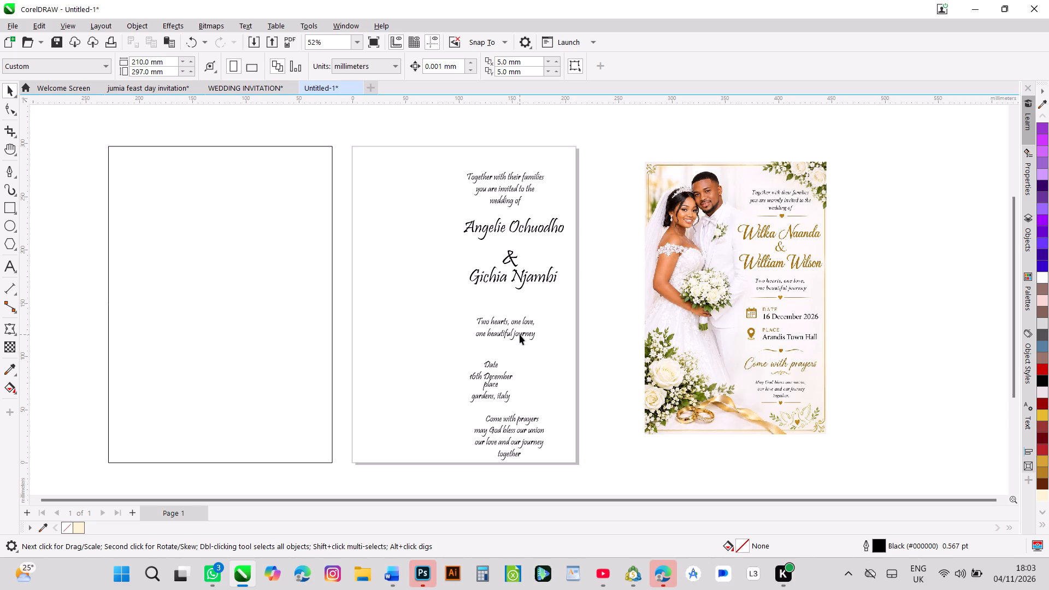
Move the "Two hearts, one love, one beautiful journey" text up under the lower name, to about X 148 mm, Y 149 mm.
drag(519, 334, 515, 323)
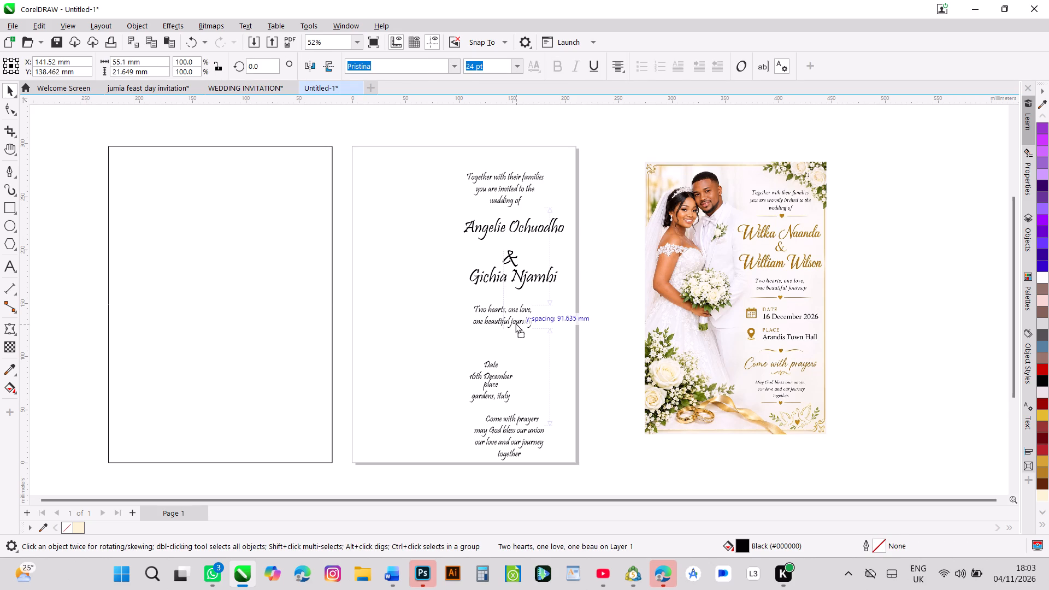
drag(515, 323, 522, 313)
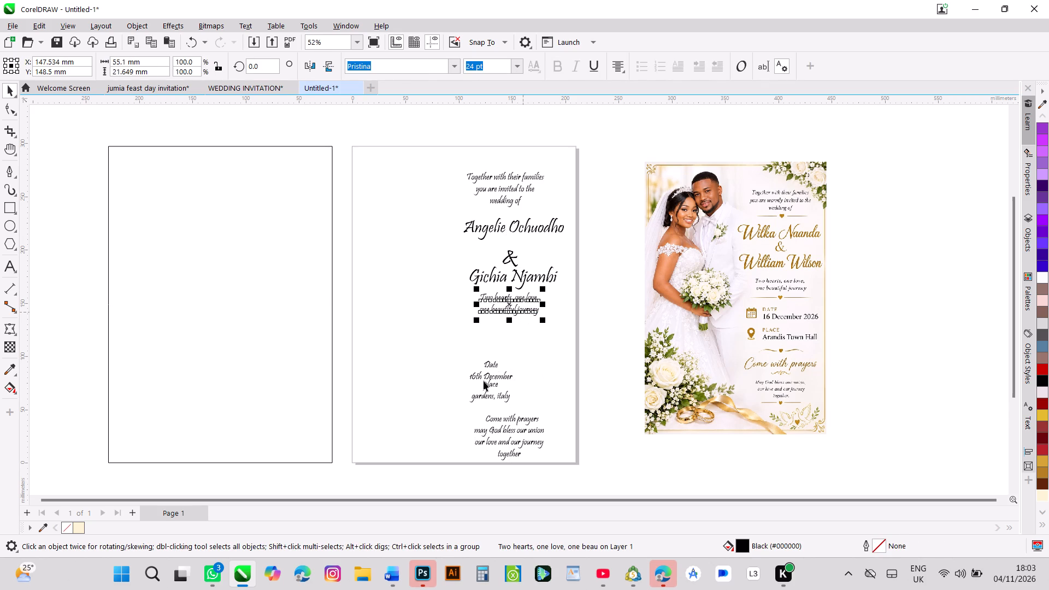
Move the date text up to about X 140 mm and the place text beneath it to about X 141 mm, Y 76 mm.
drag(490, 374, 500, 353)
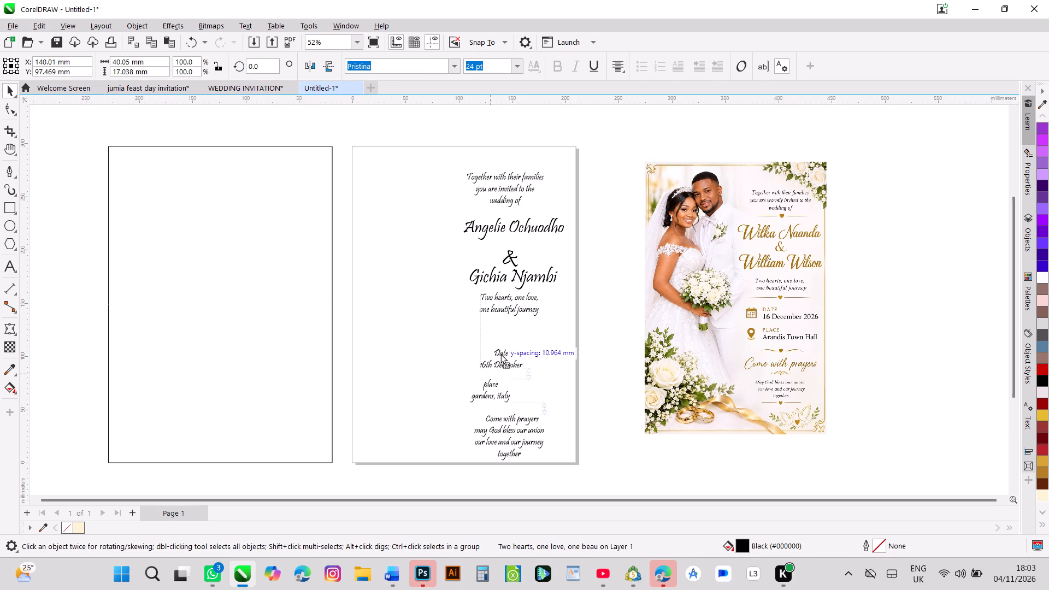
drag(500, 353, 500, 350)
drag(494, 393, 506, 381)
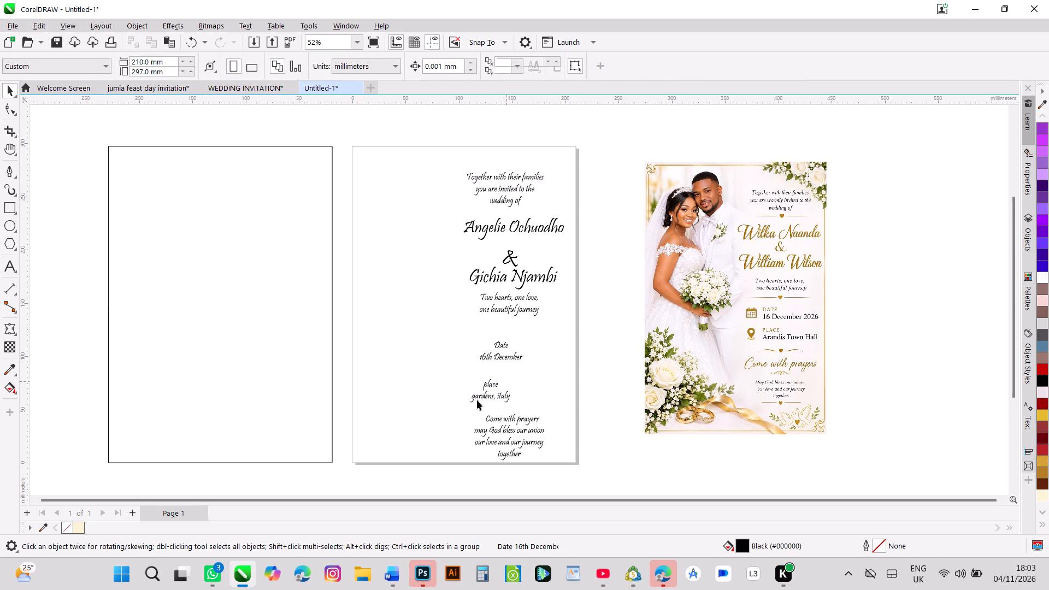
drag(483, 396, 496, 386)
Shift the "may God bless our union" text to about X 144 mm, Y 18 mm.
drag(504, 435, 501, 428)
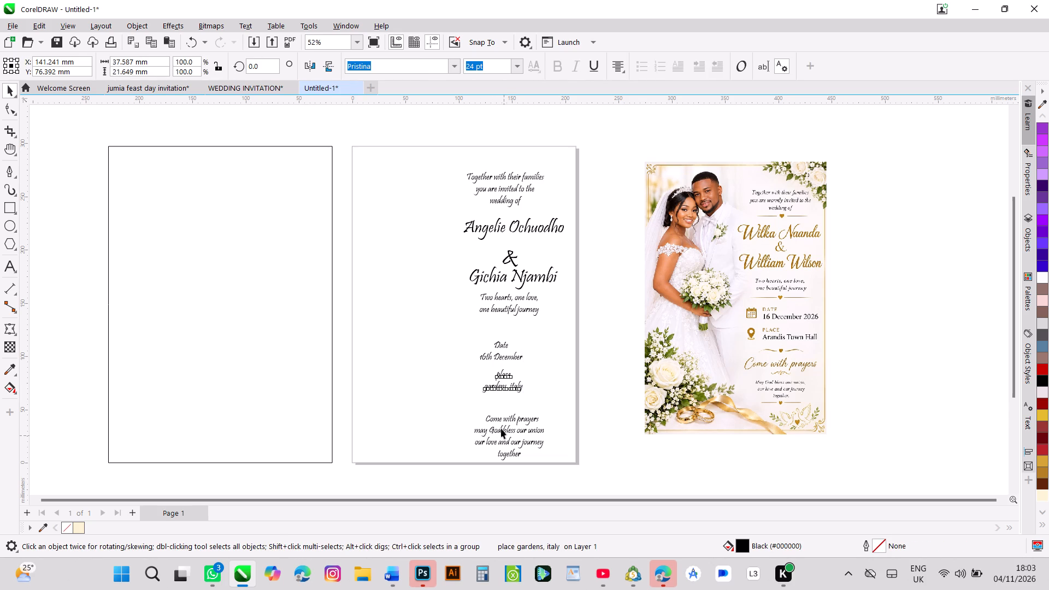
drag(501, 428, 493, 424)
click(510, 436)
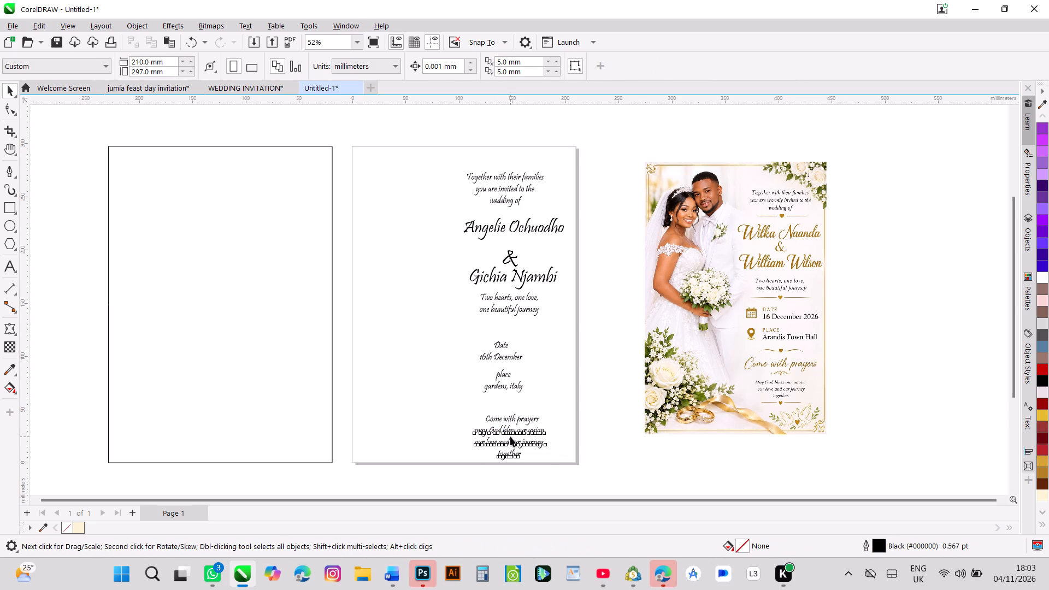
click(510, 436)
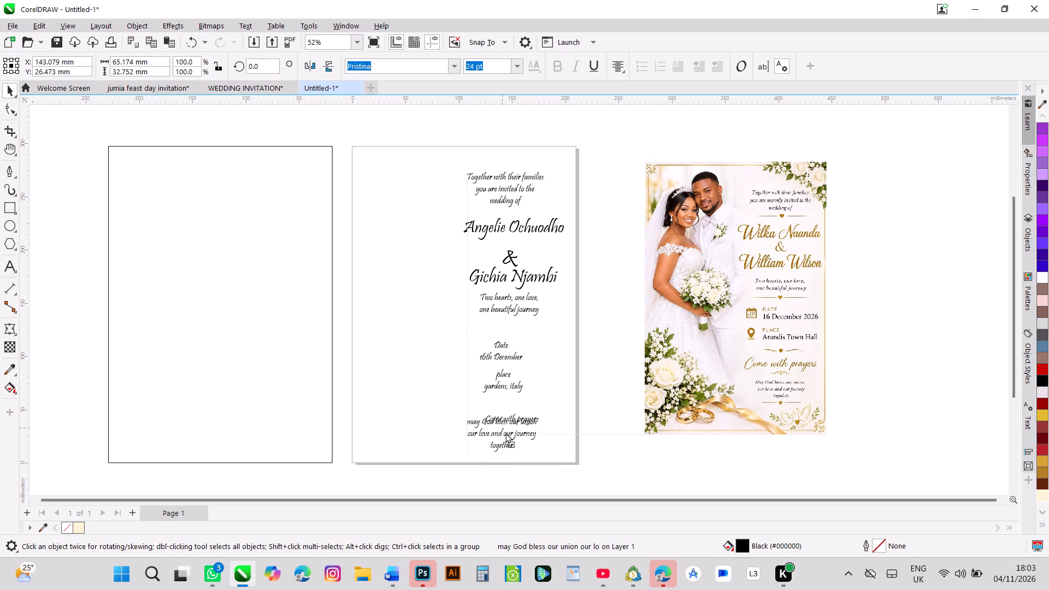
Enlarge the "Come with prayers" text to about 70 mm wide and place it at about X 145 mm, Y 50 mm.
drag(521, 417, 511, 408)
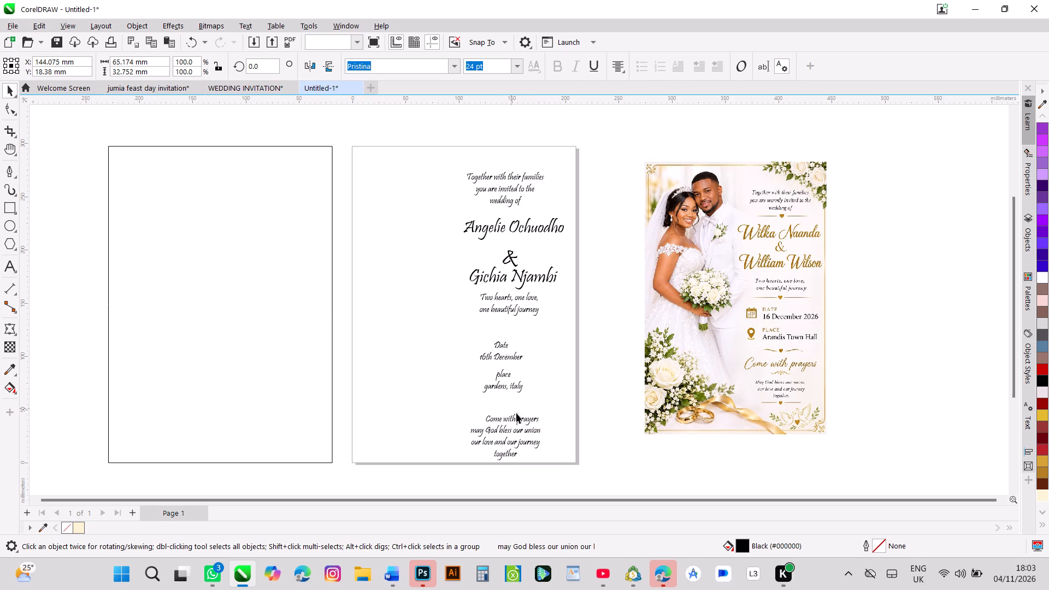
click(524, 416)
click(507, 416)
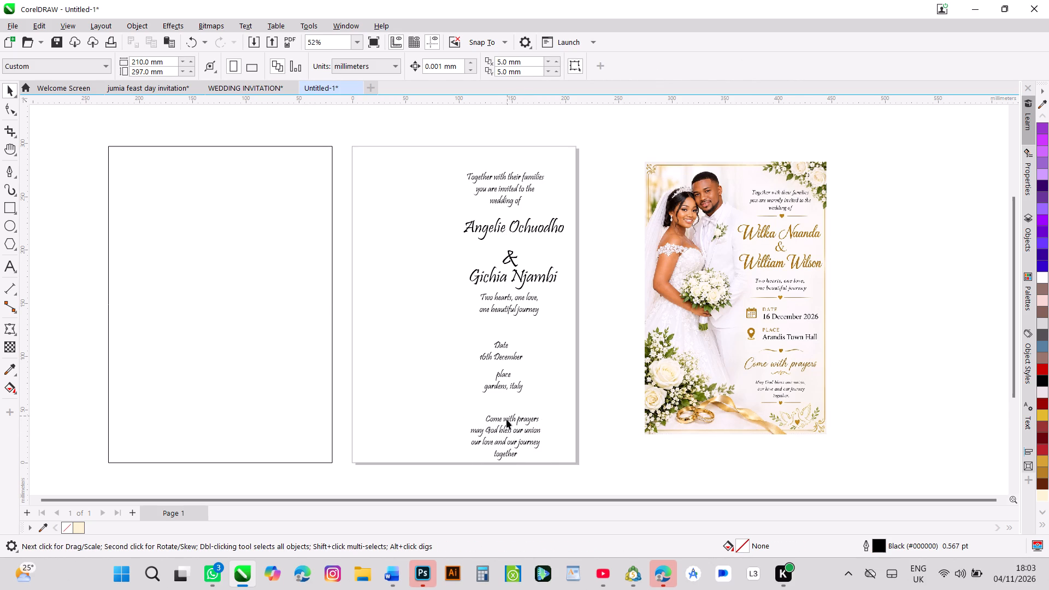
click(515, 419)
drag(482, 409, 469, 401)
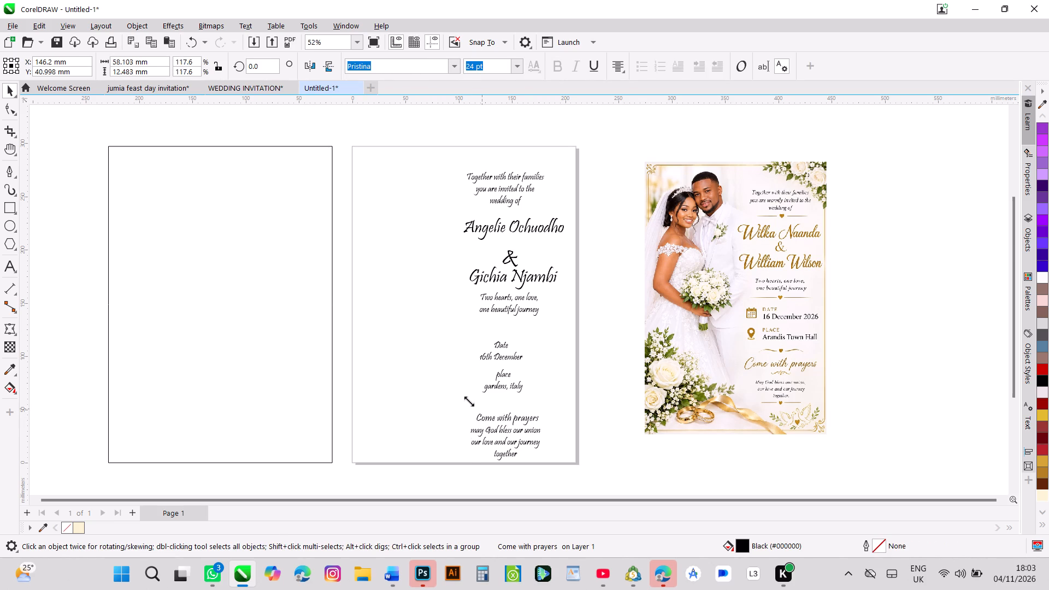
drag(469, 401, 459, 397)
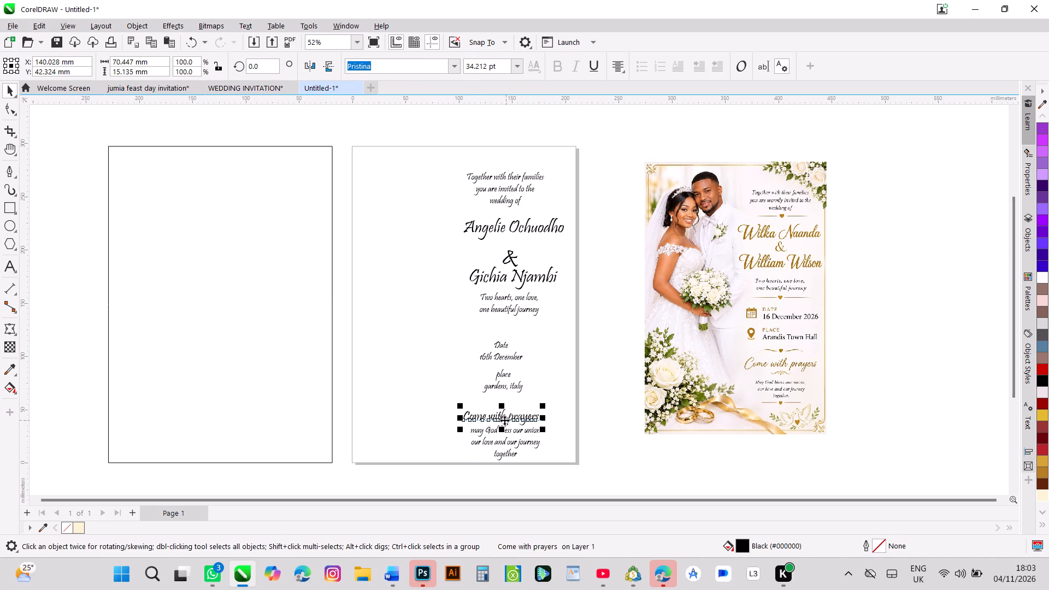
drag(500, 417, 506, 406)
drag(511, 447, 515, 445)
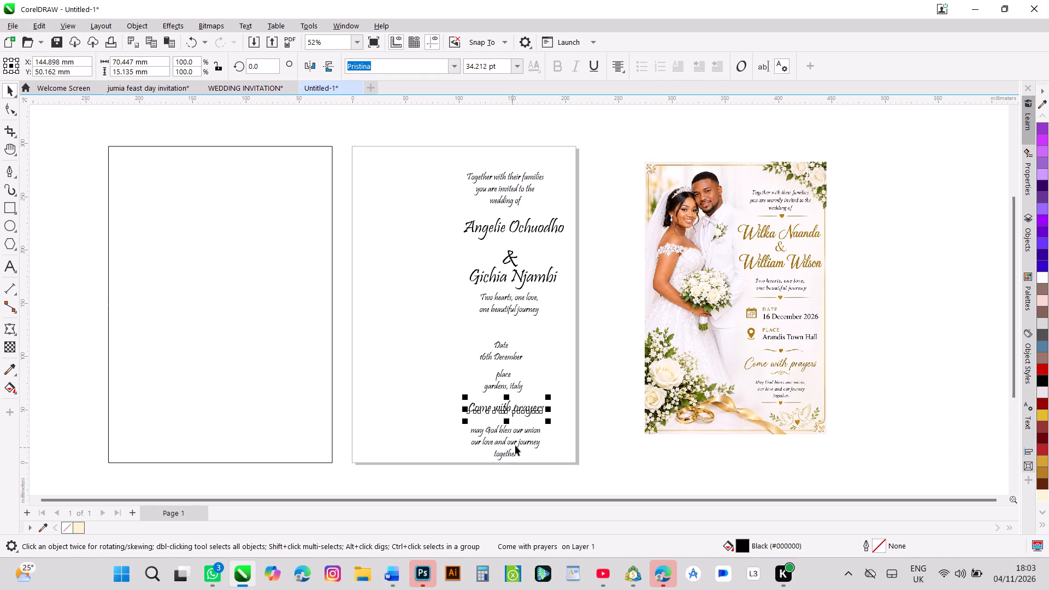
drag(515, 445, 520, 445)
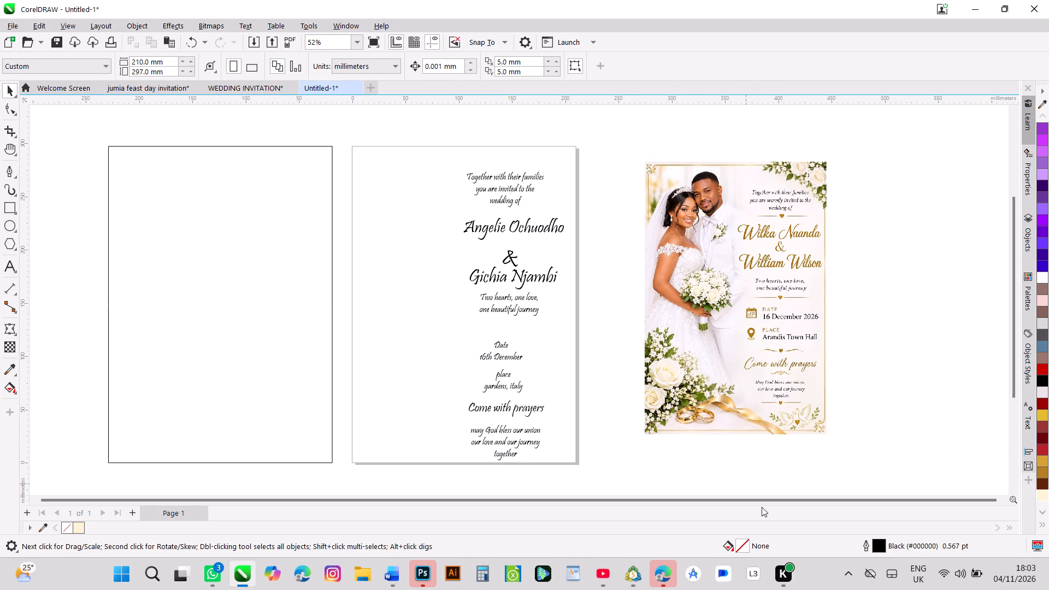
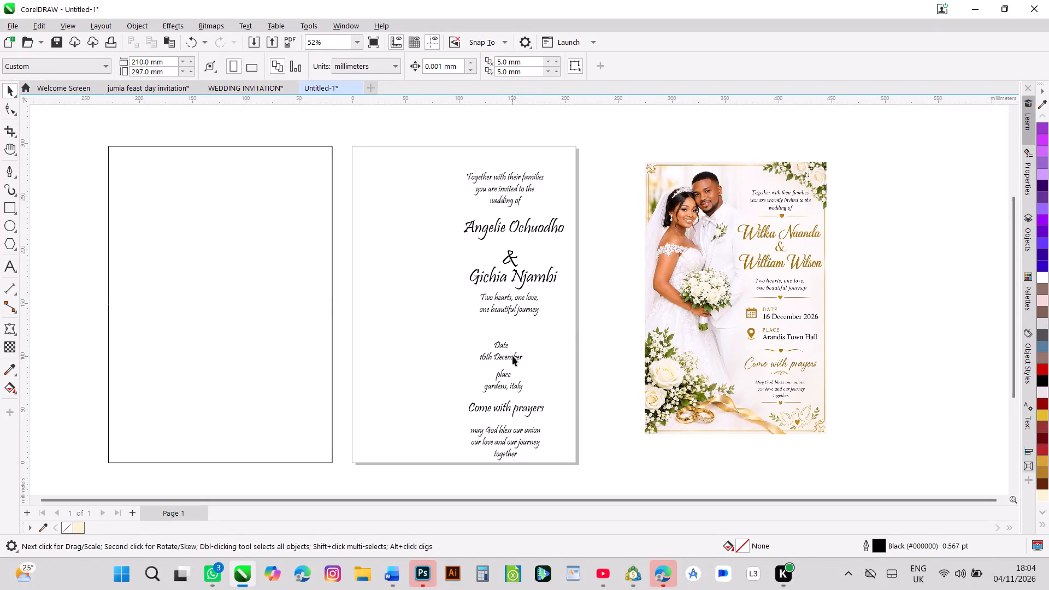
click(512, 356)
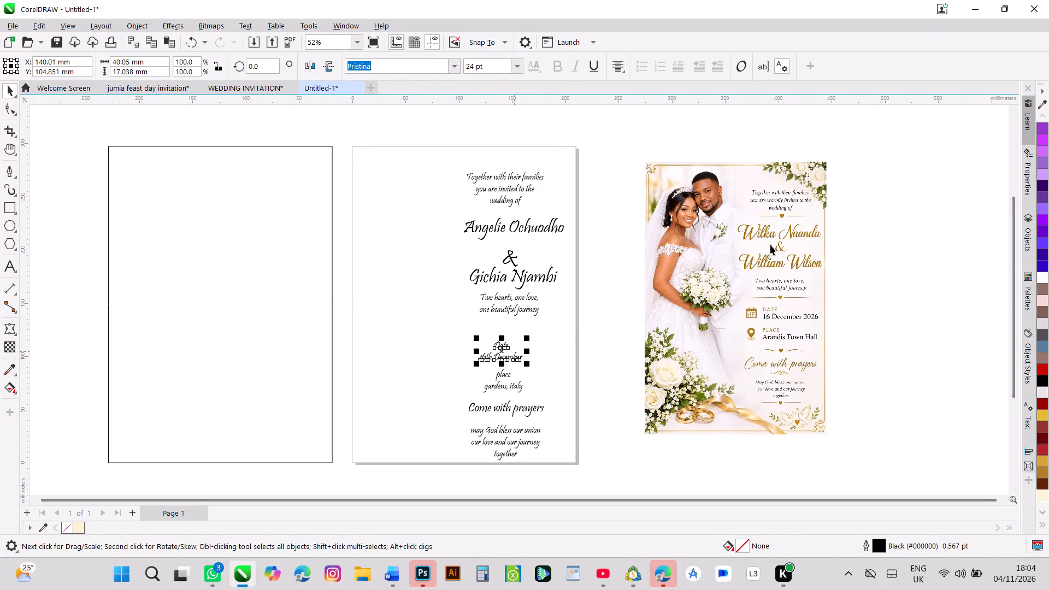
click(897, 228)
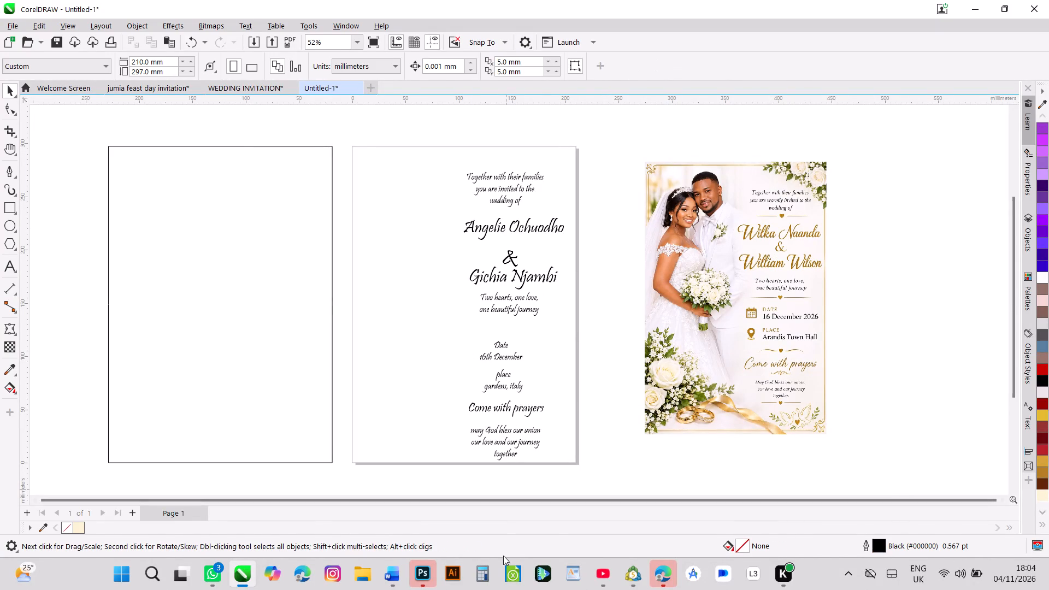
Switch to Microsoft Edge and save the generated wedding portrait as a PNG image in the Downloads folder.
click(665, 567)
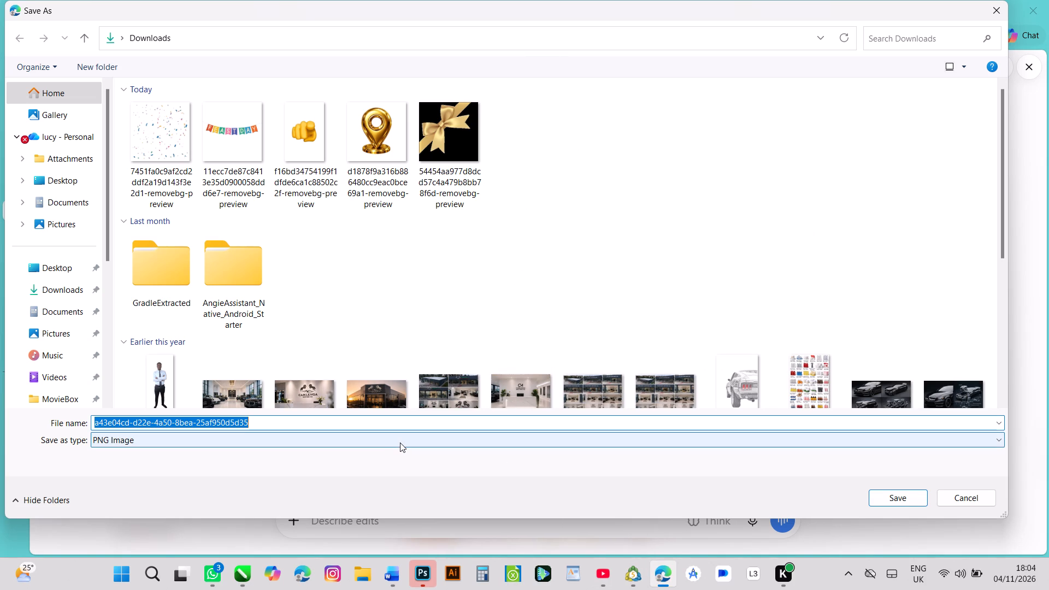
click(72, 290)
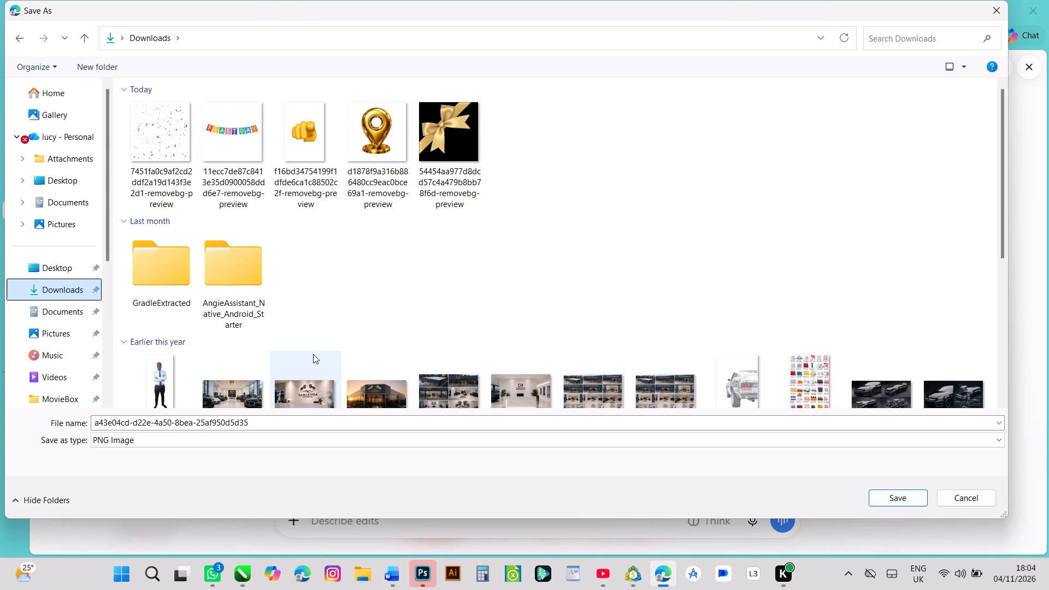
click(883, 498)
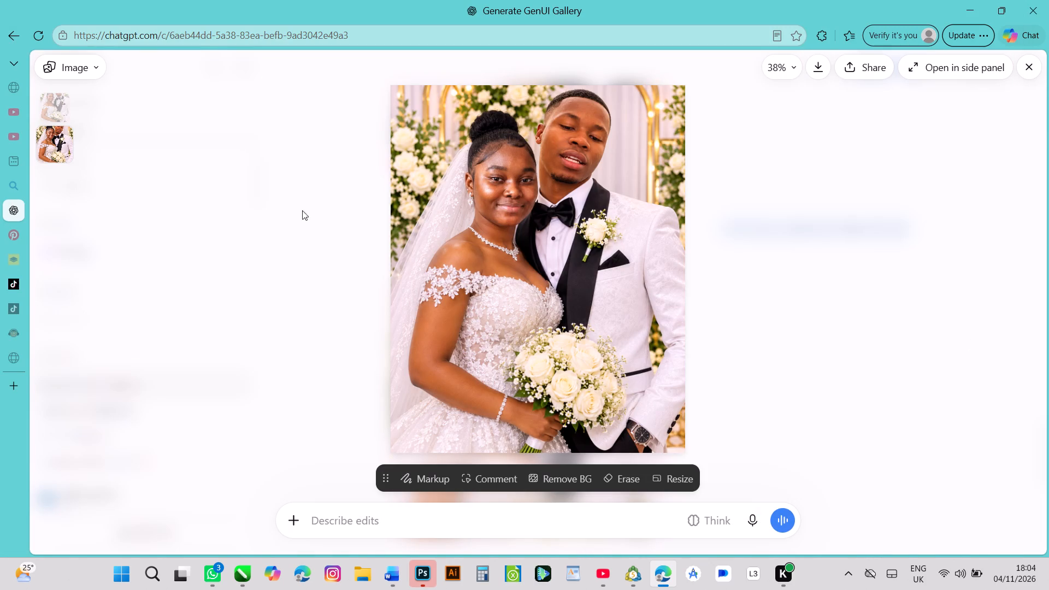
Bring up the titles of the open browser tabs.
click(25, 97)
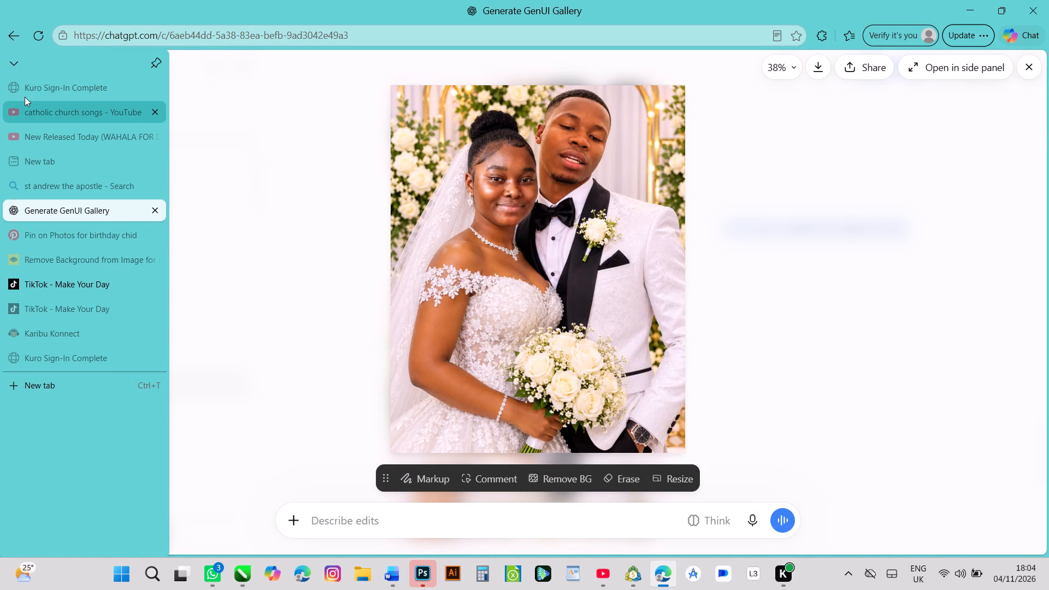